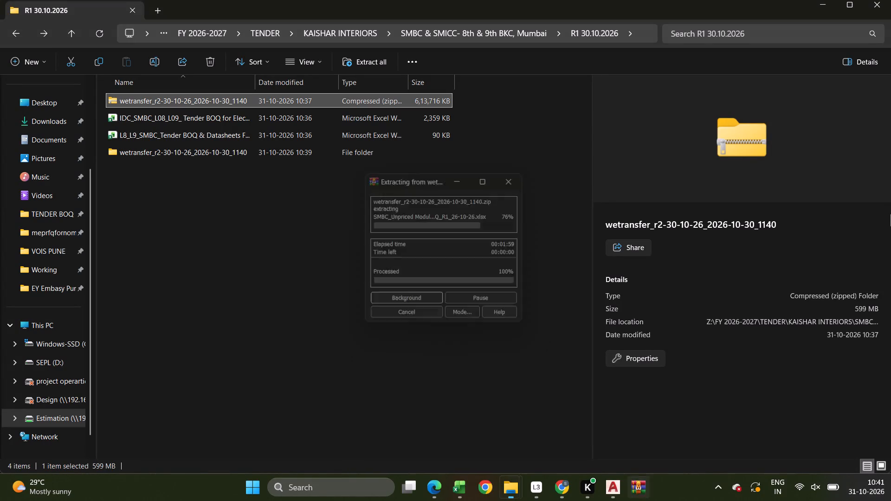
# Open the workbook IDC_SMBC_L08_L09_ Tender BOQ for Electrical Associated Works_R2_26102026 from the R1 30.10.2026 folder.
pyautogui.press('Down')
pyautogui.press('Down')
pyautogui.press('Up')
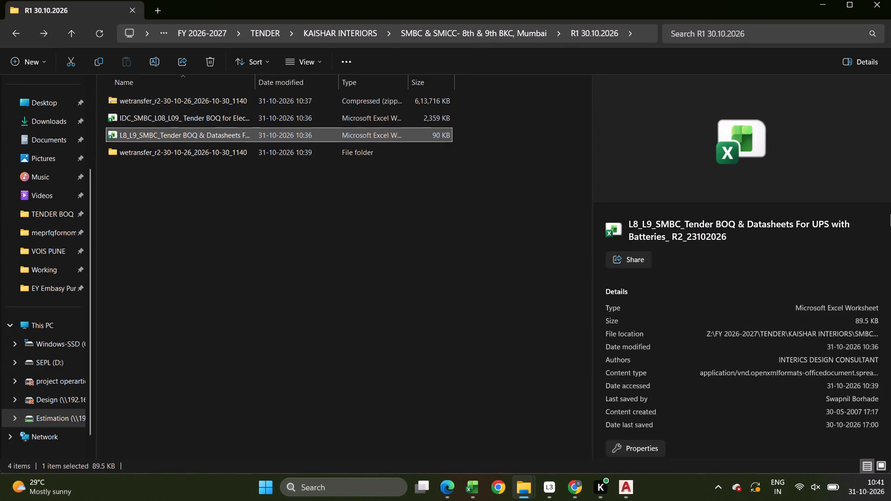
pyautogui.press('Return')
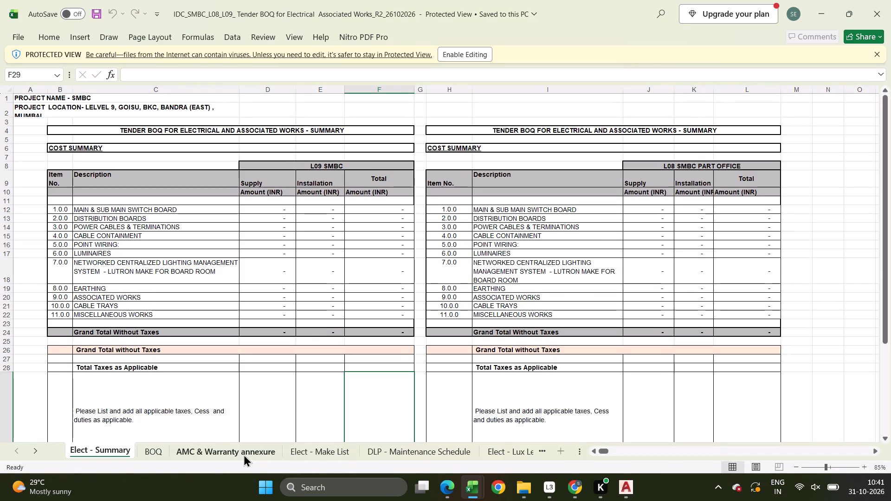
# Examine the BOQ sheet's general notes, main switch board and distribution board items, and close the tender workbook.
pyautogui.click(158, 452)
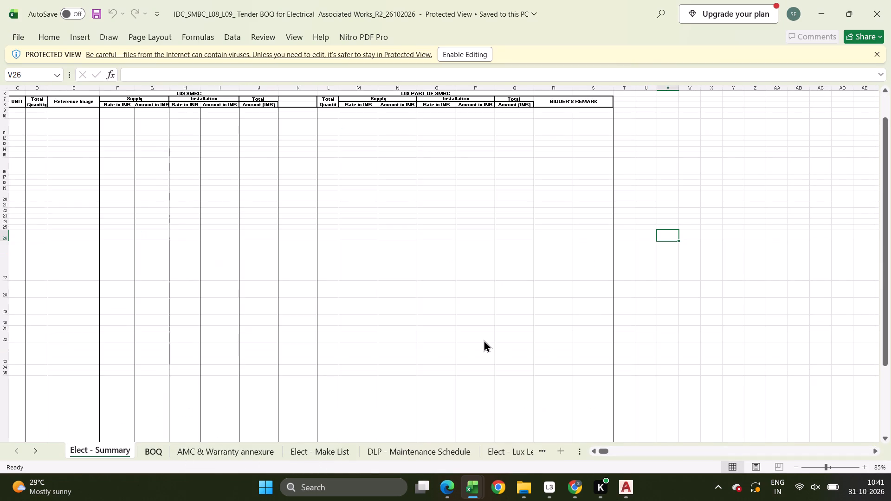
pyautogui.moveTo(484, 340); pyautogui.dragTo(243, 350, button='middle')
pyautogui.click(402, 276)
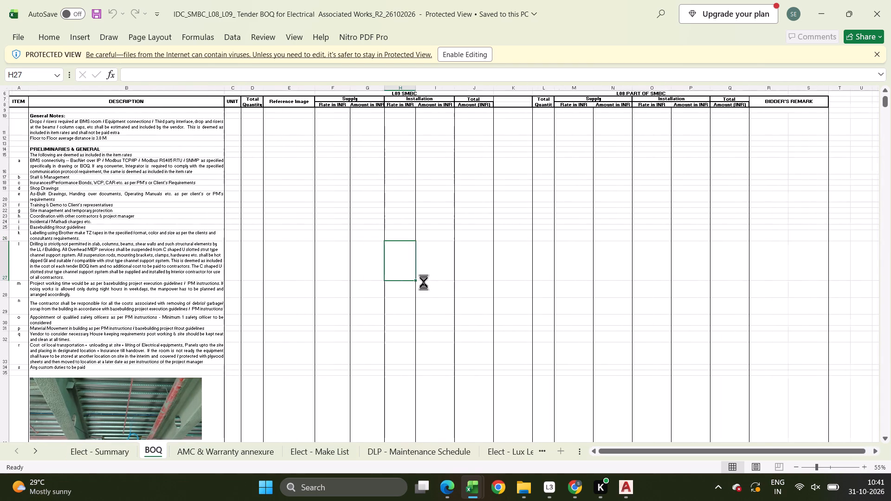
pyautogui.scroll(-12, 486, 282)
pyautogui.scroll(6, 486, 282)
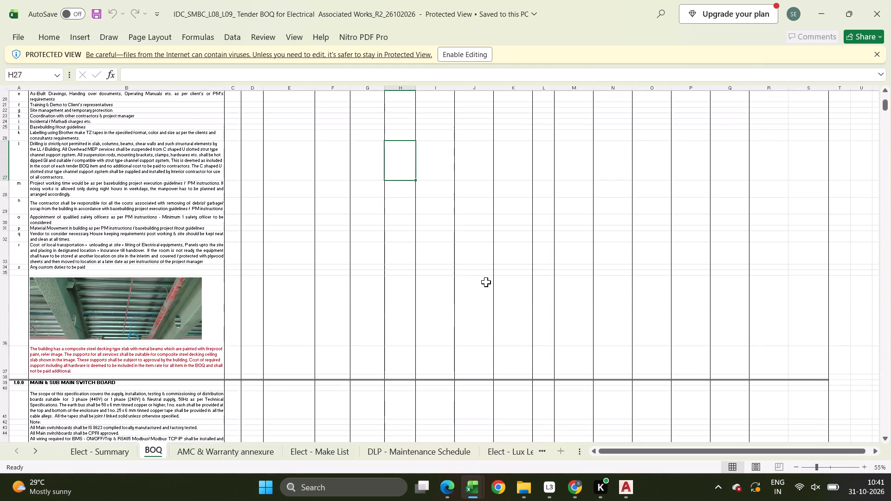
pyautogui.scroll(7, 486, 282)
pyautogui.scroll(-20, 486, 282)
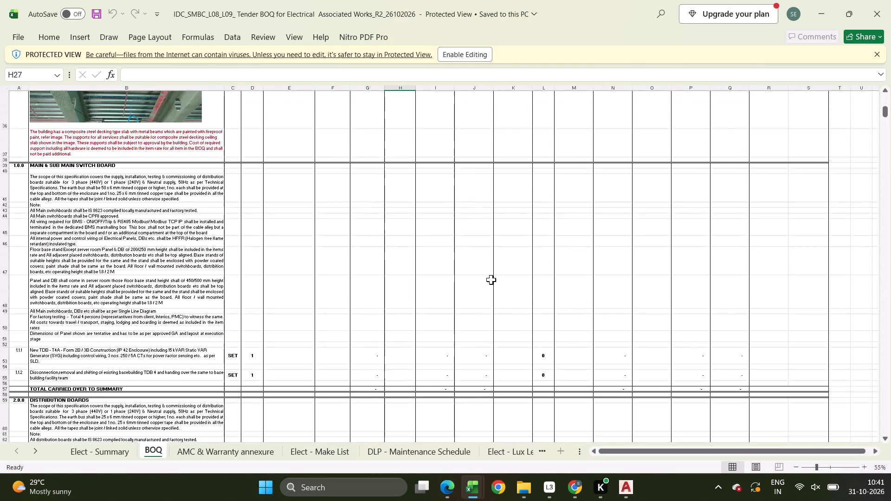
pyautogui.scroll(-7, 491, 280)
pyautogui.scroll(18, 491, 280)
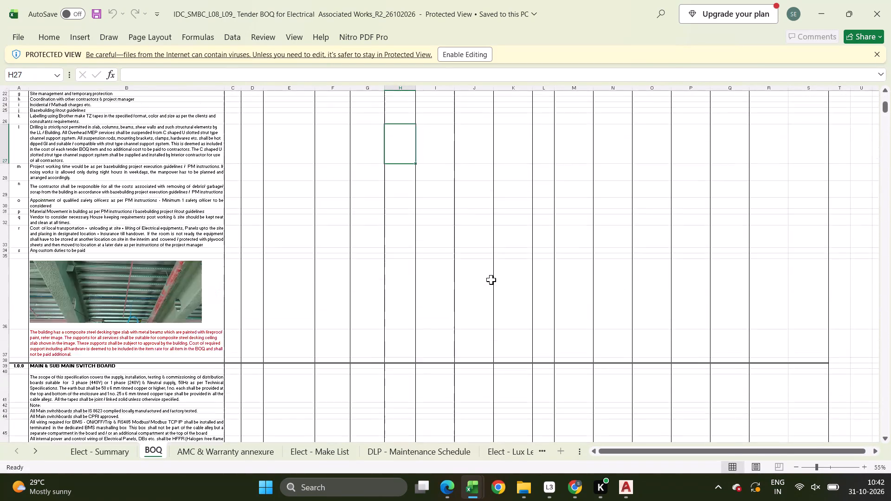
pyautogui.scroll(13, 491, 280)
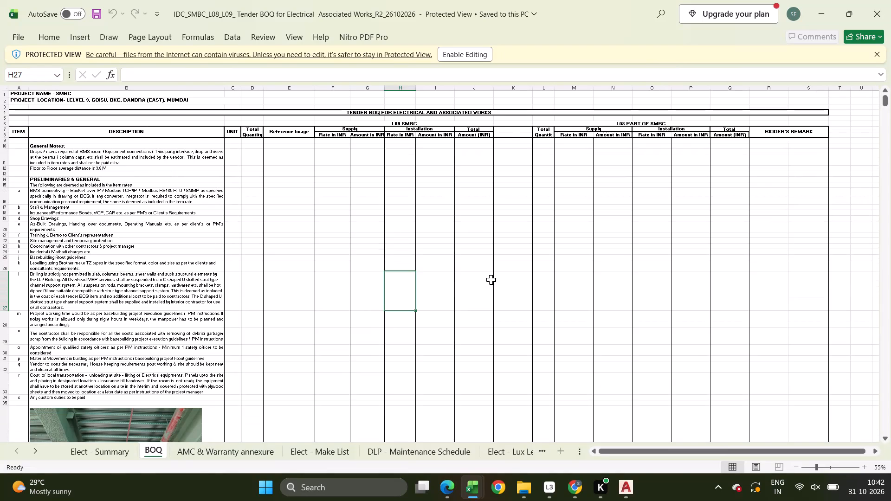
pyautogui.scroll(-5, 494, 278)
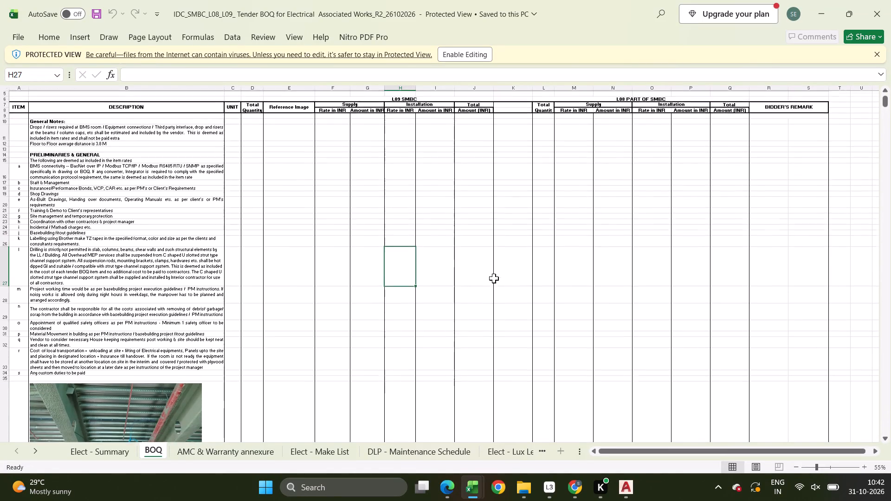
pyautogui.scroll(-1, 494, 278)
pyautogui.scroll(-20, 494, 278)
pyautogui.scroll(-4, 494, 278)
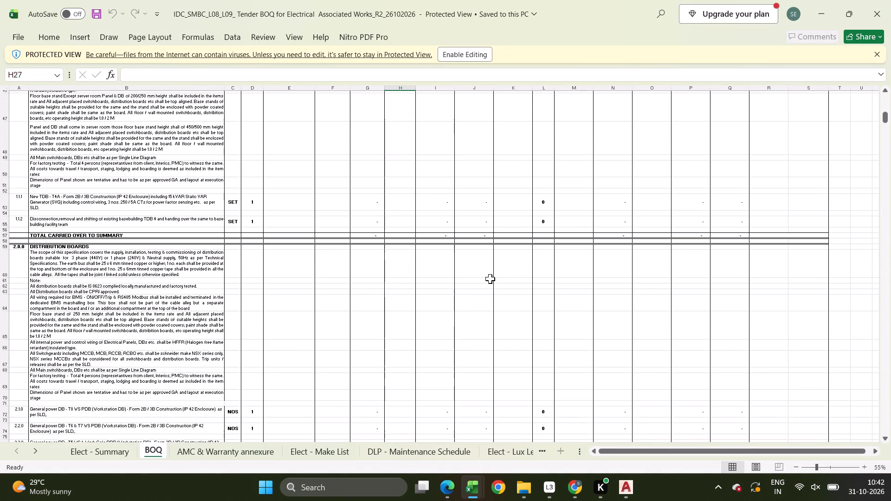
pyautogui.scroll(-8, 490, 279)
pyautogui.scroll(1, 490, 279)
pyautogui.scroll(-12, 490, 279)
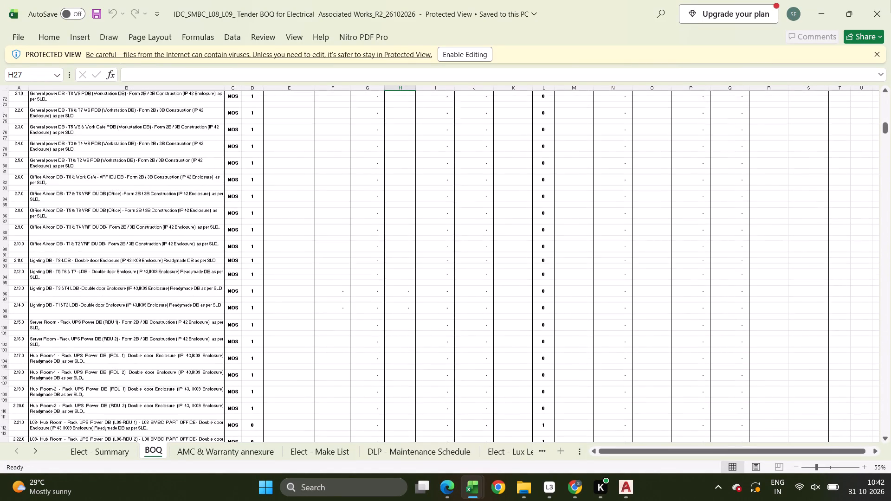
pyautogui.click(890, 0)
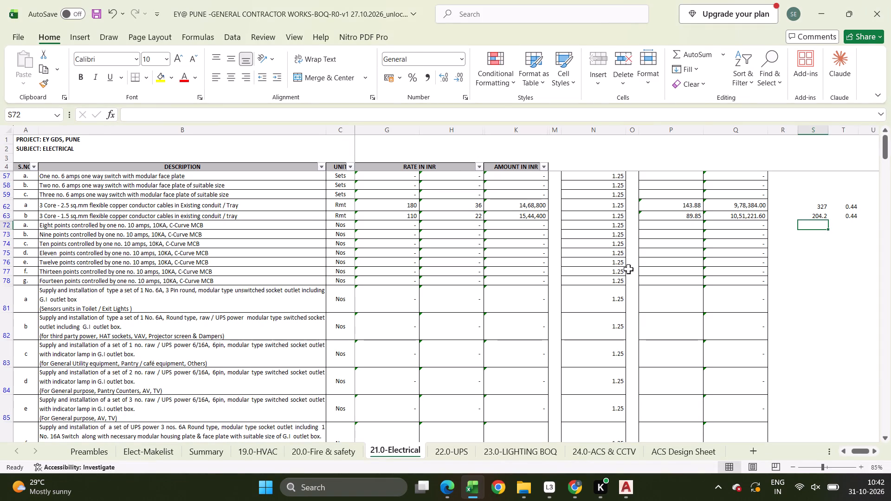
# Unhide rows 79 and 80, just above the first power receptacle item, in the 21.0-Electrical sheet of the EY Pune BOQ.
pyautogui.click(673, 267)
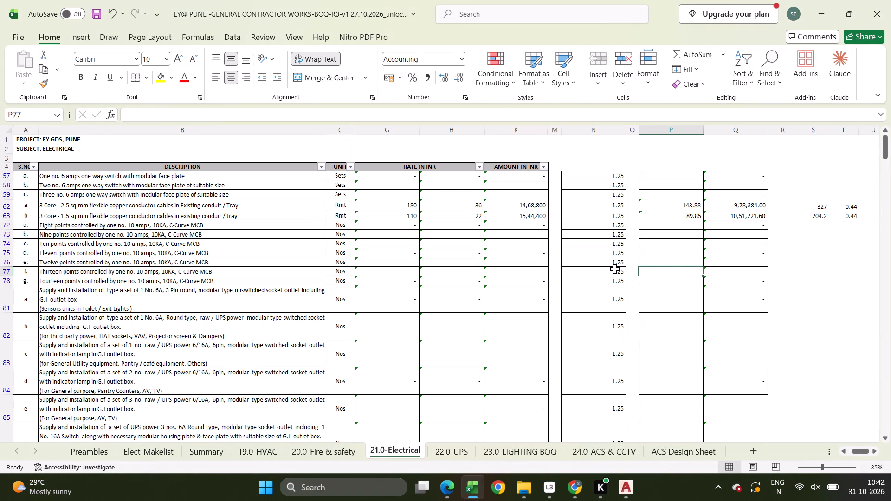
pyautogui.scroll(6, 615, 269)
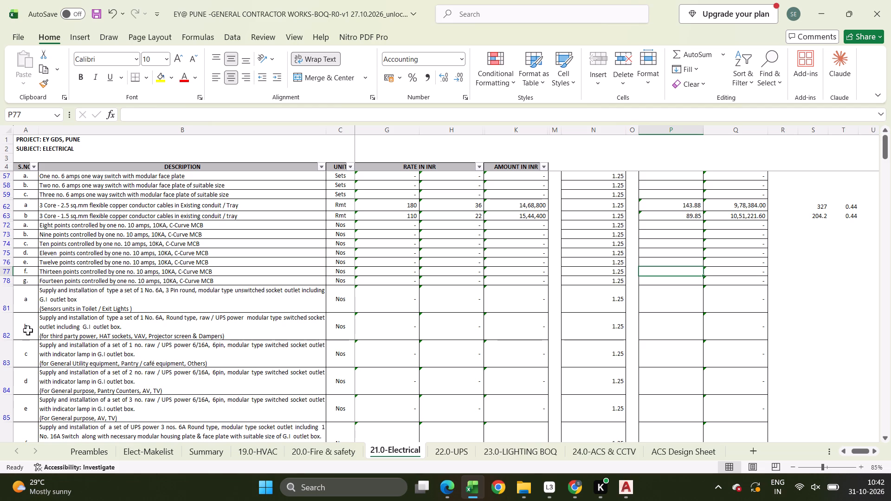
pyautogui.moveTo(6, 282); pyautogui.dragTo(6, 289)
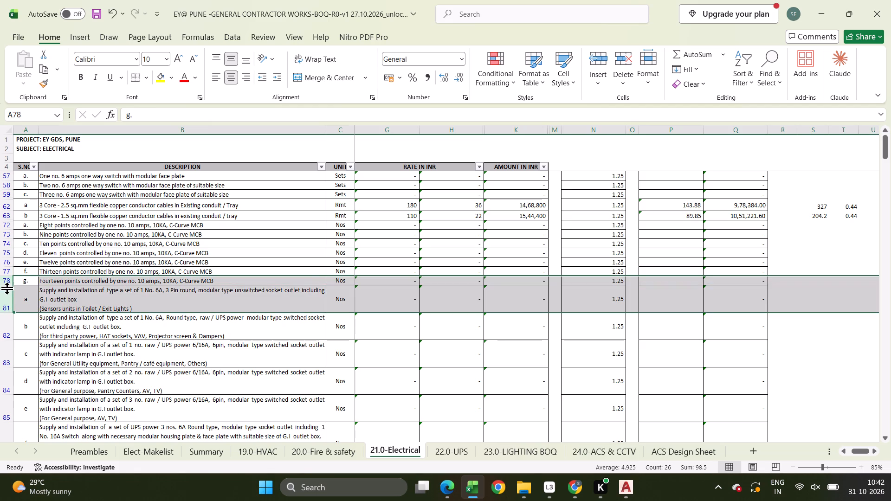
pyautogui.doubleClick(9, 287)
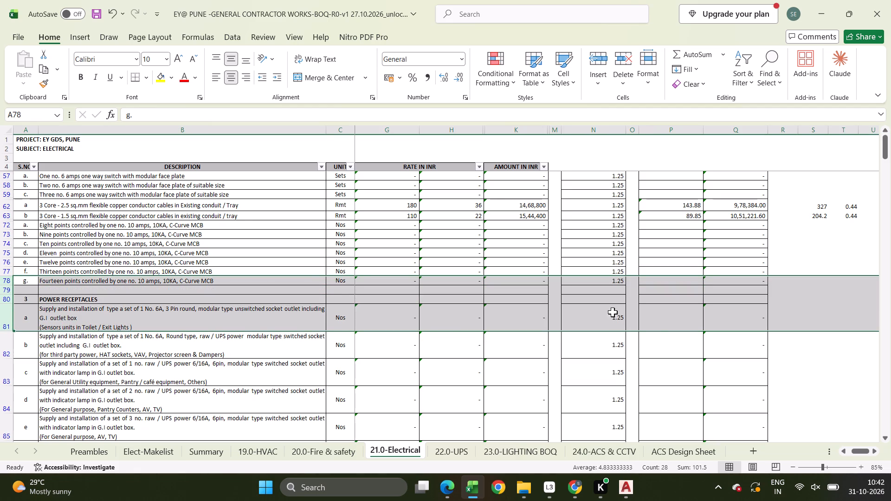
pyautogui.click(667, 321)
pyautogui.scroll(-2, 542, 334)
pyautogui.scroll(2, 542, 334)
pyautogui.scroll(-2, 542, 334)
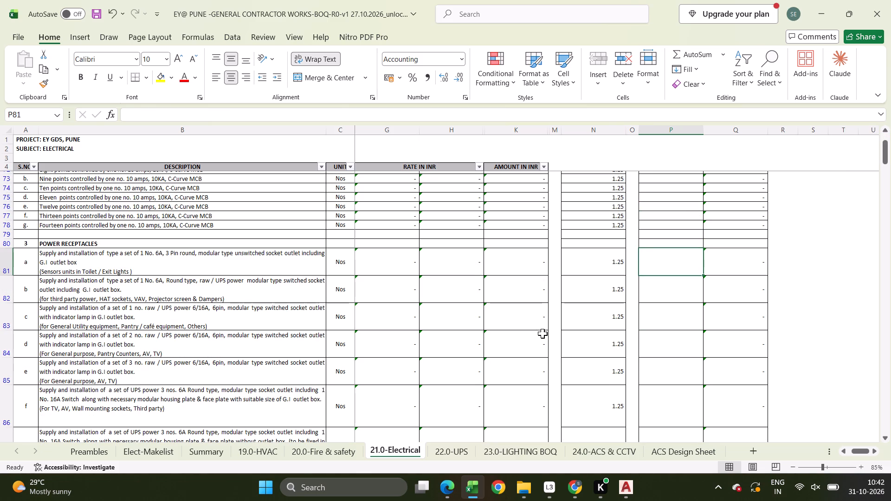
# On the Elect-Makelist sheet, set Make Considered to BEC for M.S. conduits and accessories and for conduit accessories.
pyautogui.click(140, 444)
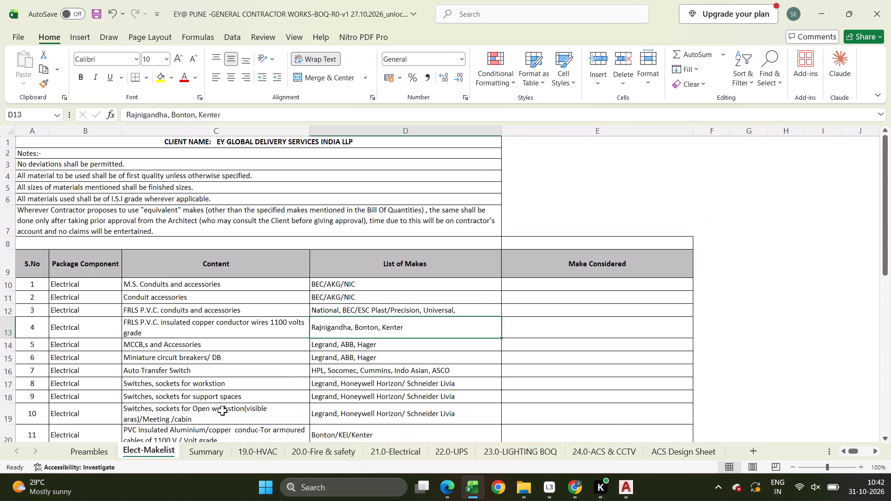
pyautogui.click(551, 281)
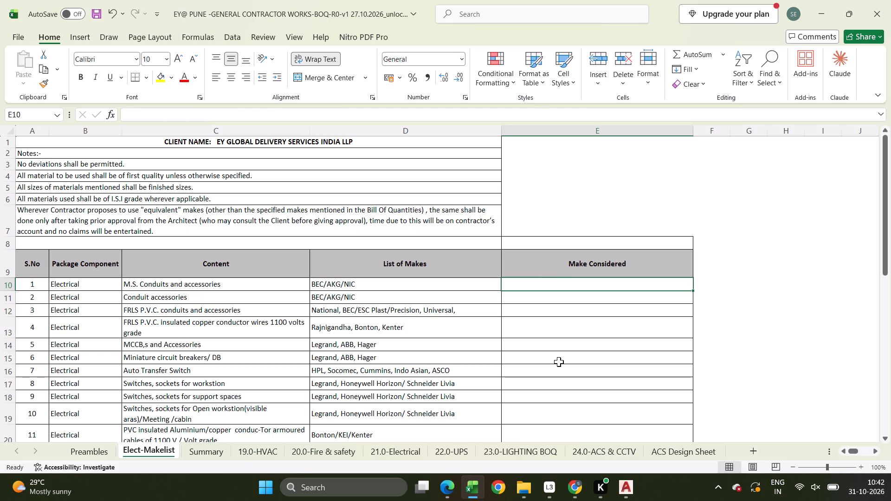
pyautogui.scroll(1, 559, 362)
pyautogui.write('BECX')
pyautogui.press('BackSpace')
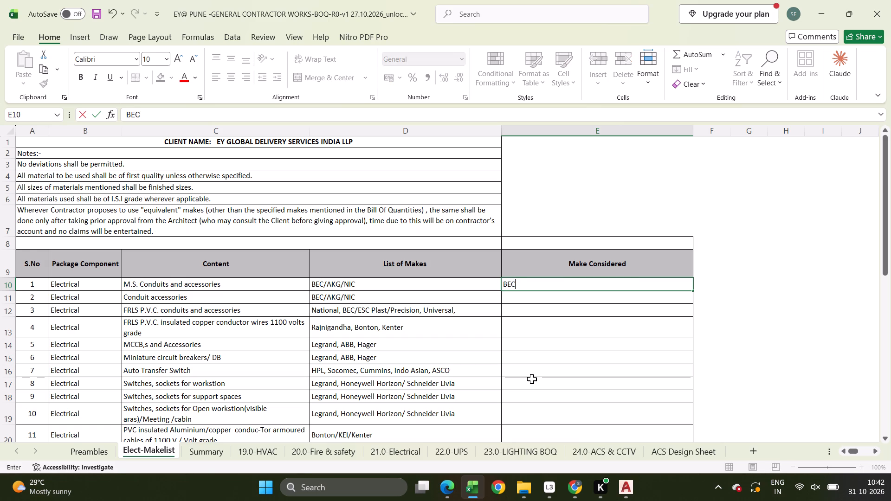
pyautogui.press('Return')
pyautogui.hotkey('shift', 'Up')
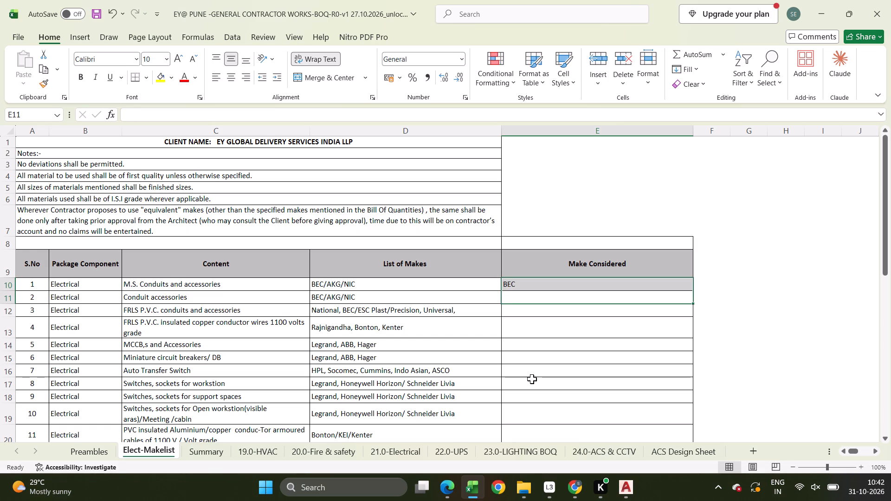
pyautogui.hotkey('ctrl', 'd')
pyautogui.press('Down')
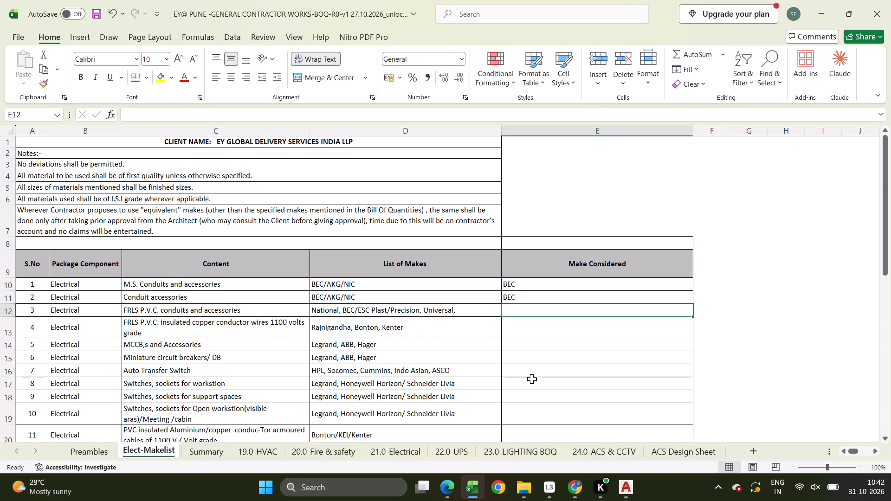
# Enter Precision as the make considered for FRLS P.V.C. conduits and Bonton for the FRLS P.V.C. insulated copper wires.
pyautogui.write('Precis')
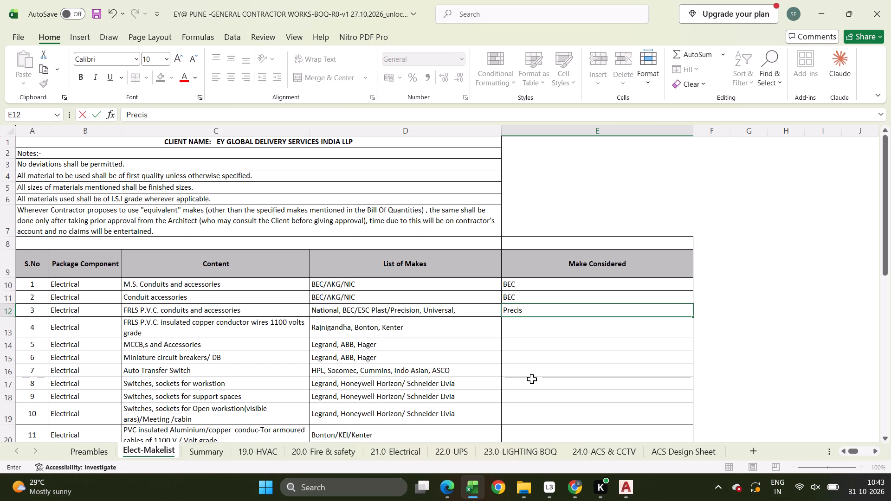
pyautogui.write('ion')
pyautogui.press('Return')
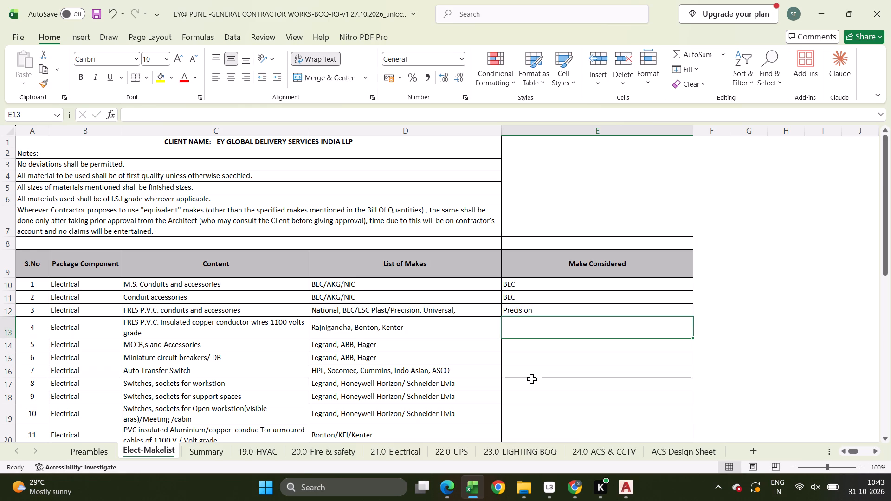
pyautogui.write('Bonton')
pyautogui.press('Return')
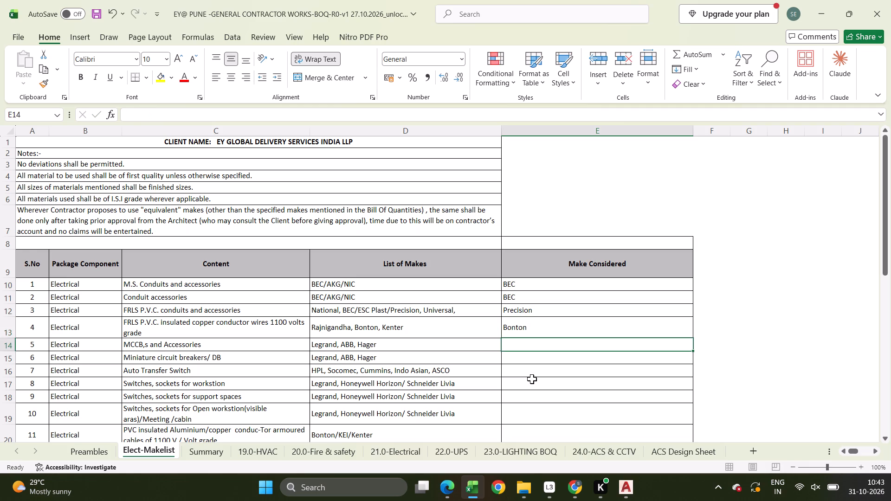
# Copy the listed makes for MCCBs and for miniature circuit breakers/DB into their Make Considered cells.
pyautogui.press('Left')
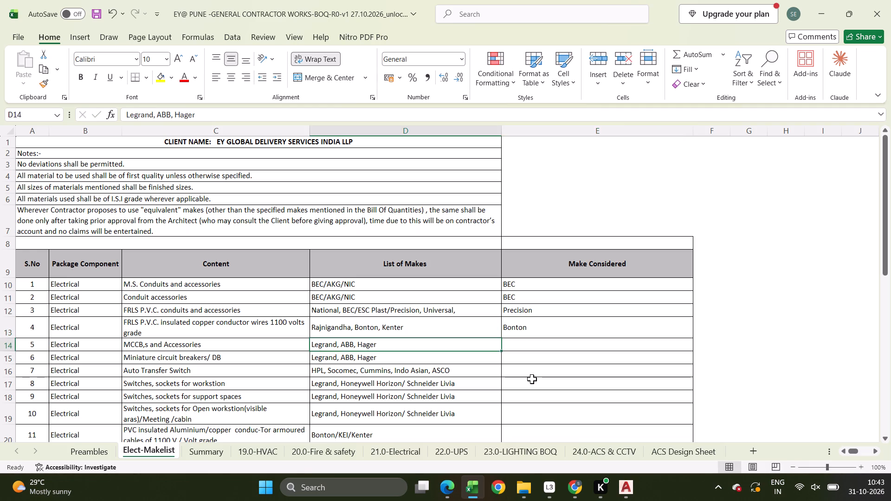
pyautogui.hotkey('shift', 'Down')
pyautogui.hotkey('ctrl', 'c')
pyautogui.press('Right')
pyautogui.press('Right')
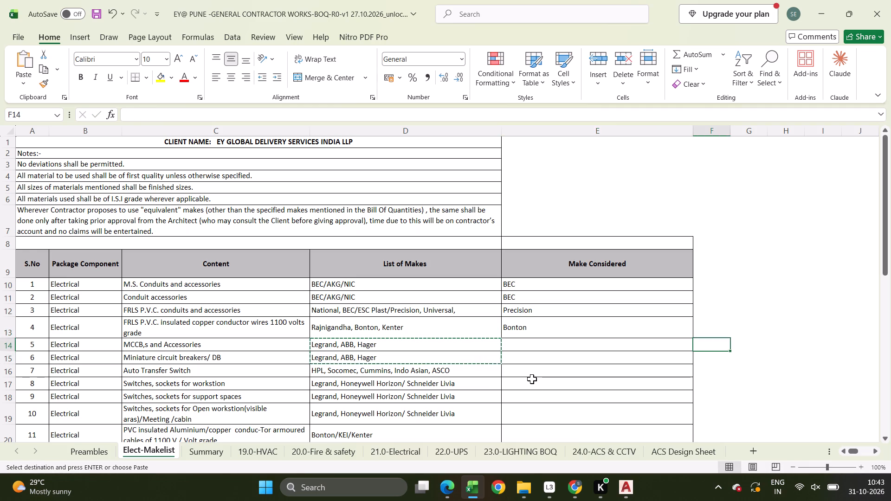
pyautogui.press('Left')
pyautogui.hotkey('ctrl', 'v')
pyautogui.press('Down')
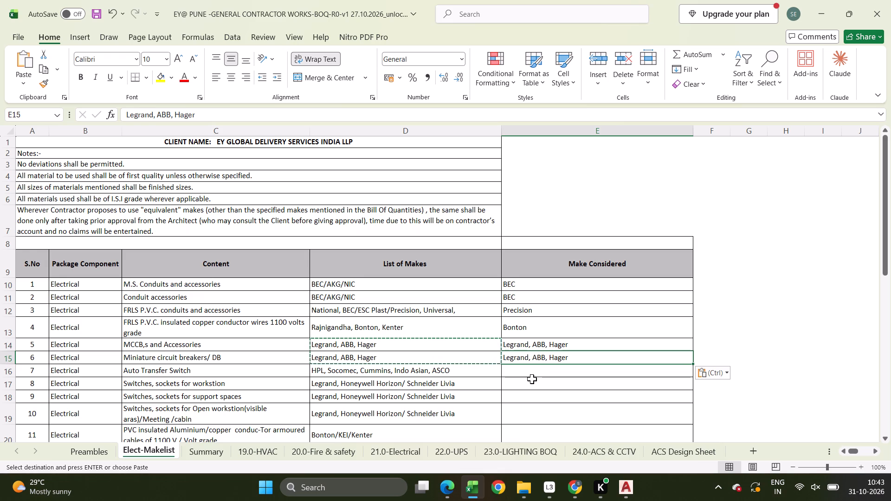
# Enter Legrand Myrius as the make considered for workstation switches and sockets, leaving the Auto Transfer Switch cell empty.
pyautogui.press('Down')
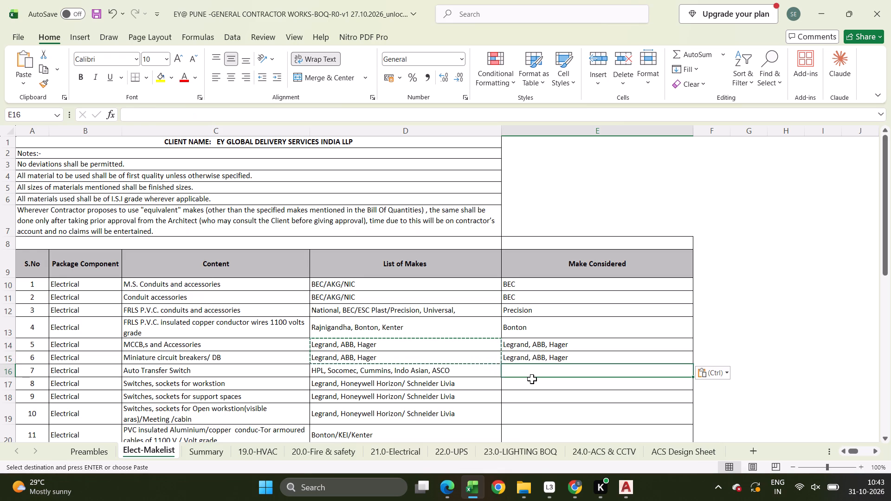
pyautogui.write('Legr')
pyautogui.write('and Myrius')
pyautogui.press('Return')
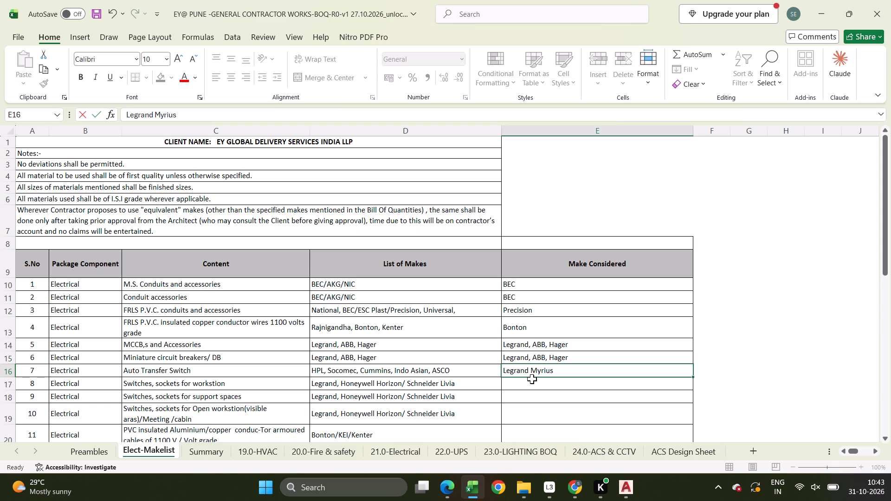
pyautogui.press('Up')
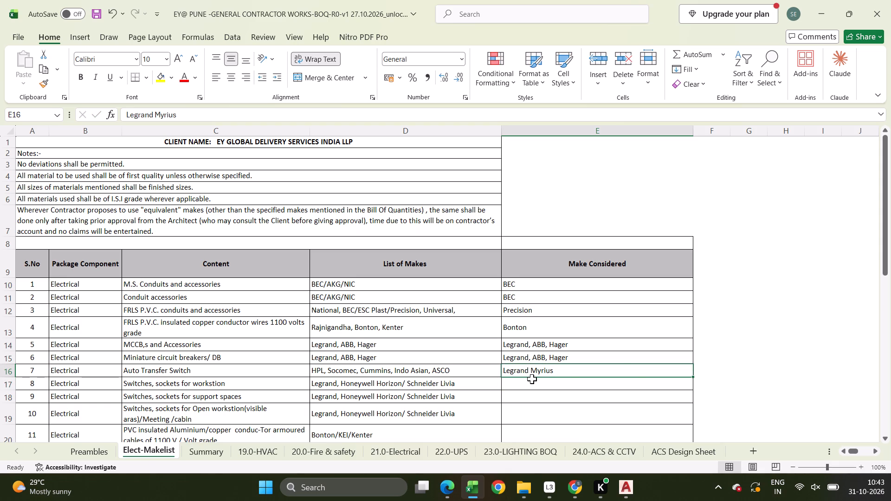
pyautogui.hotkey('ctrl', 'c')
pyautogui.press('Down')
pyautogui.hotkey('ctrl', 'v')
pyautogui.press('Up')
pyautogui.press('Delete')
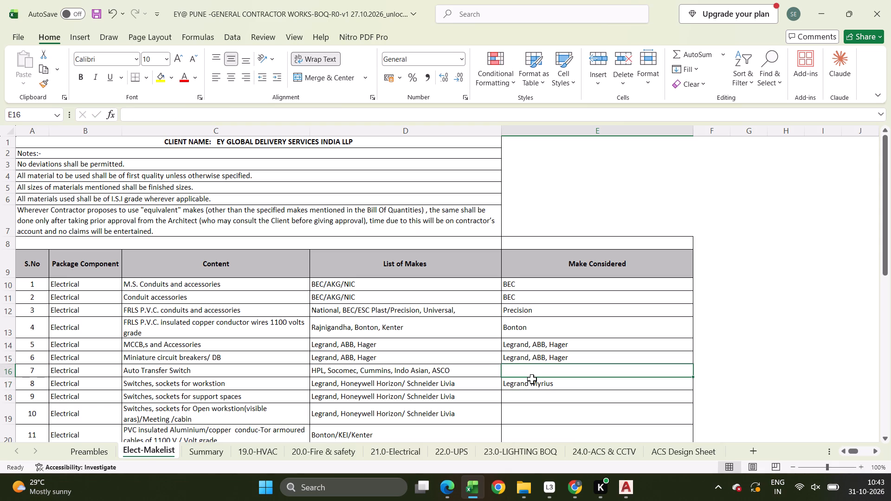
# Fill Legrand Myrius down into the Make Considered cells for support-space and open workstation/meeting/cabin switches and sockets.
pyautogui.press('Down')
pyautogui.hotkey('shift', 'Down')
pyautogui.hotkey('shift', 'Down')
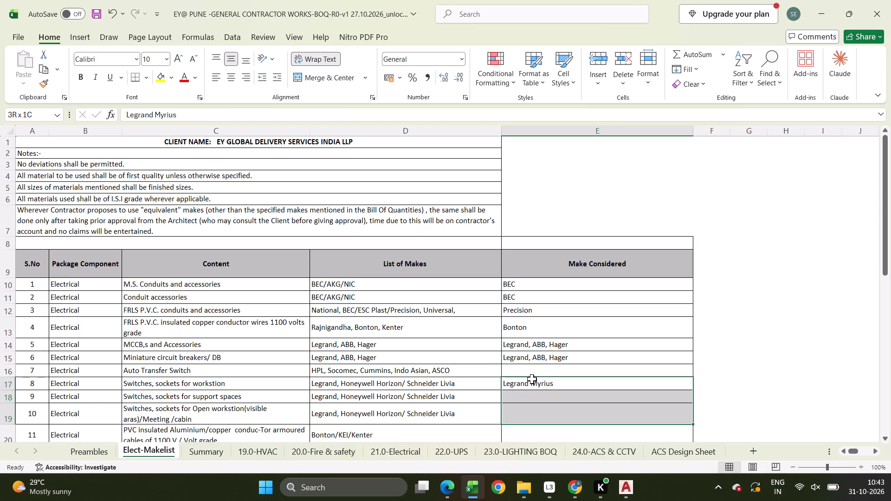
pyautogui.hotkey('shift', 'Down')
pyautogui.hotkey('shift', 'Up')
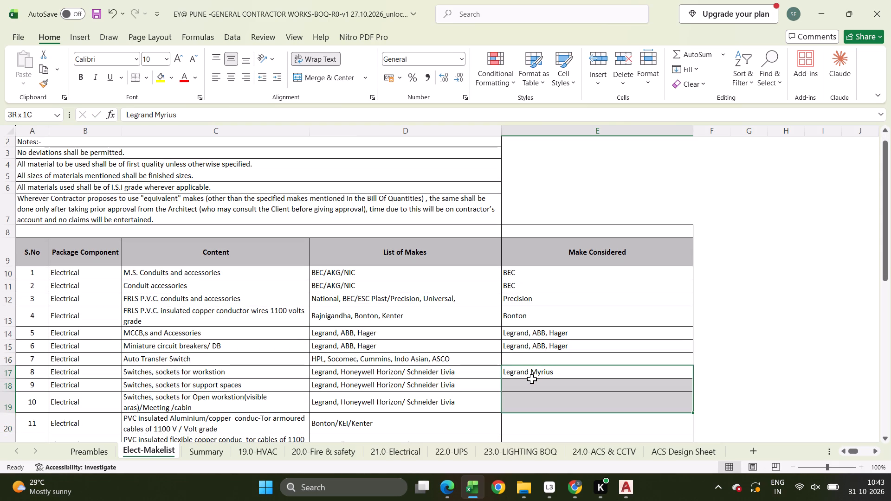
pyautogui.hotkey('ctrl', 'd')
# Enter Bonton as the make considered for the PVC insulated aluminium/copper armoured cables.
pyautogui.press('Down')
pyautogui.press('Down')
pyautogui.press('Down')
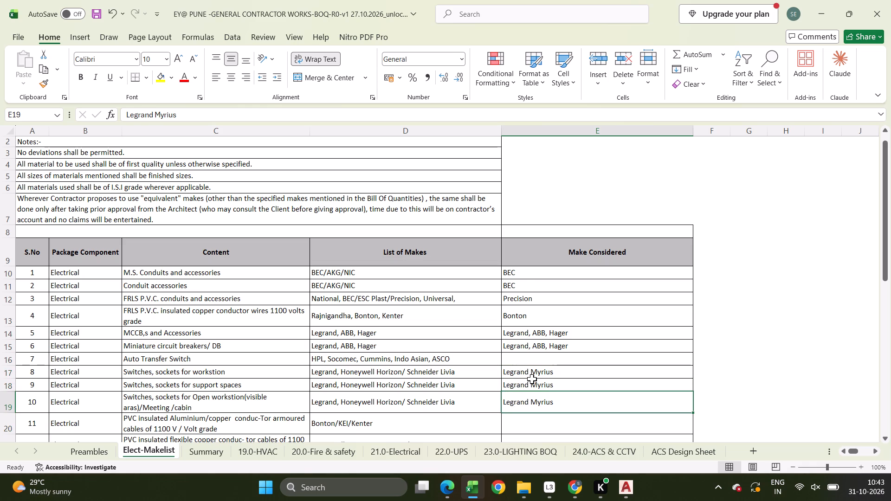
pyautogui.press('Down')
pyautogui.press('Up')
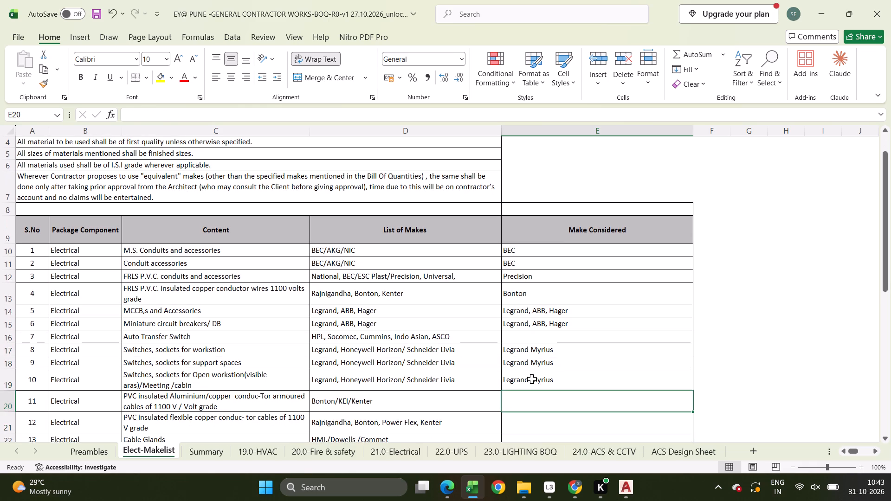
pyautogui.write('Bontno')
pyautogui.press('BackSpace')
pyautogui.press('BackSpace')
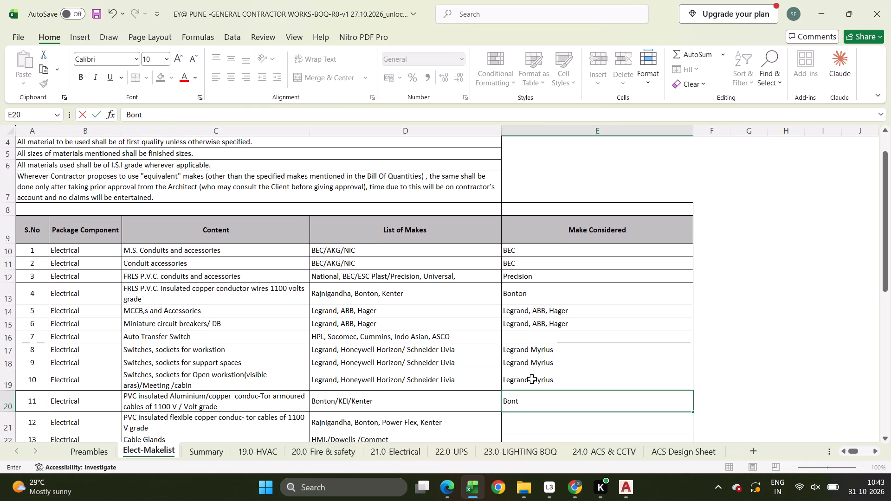
pyautogui.write('on')
pyautogui.press('Return')
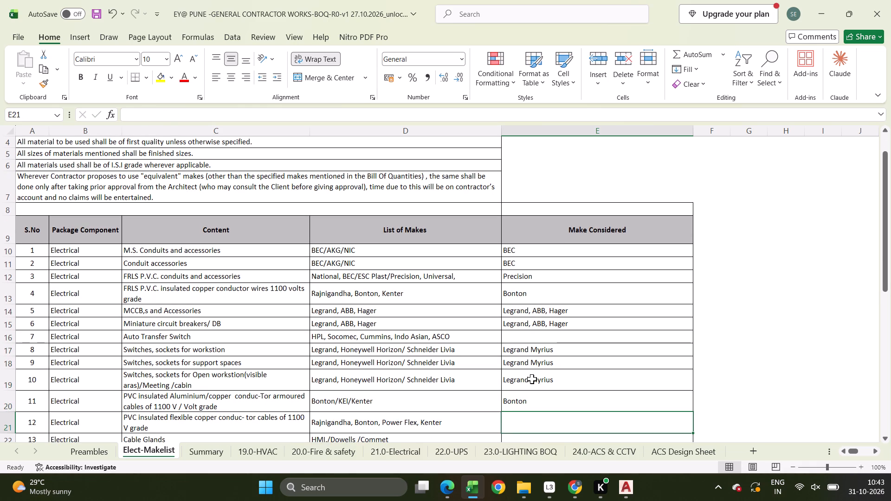
# Enter Powerflex as the make considered for the PVC insulated flexible copper conductor cables.
pyautogui.hotkey('shift', 'Up')
pyautogui.press('Down')
pyautogui.press('Up')
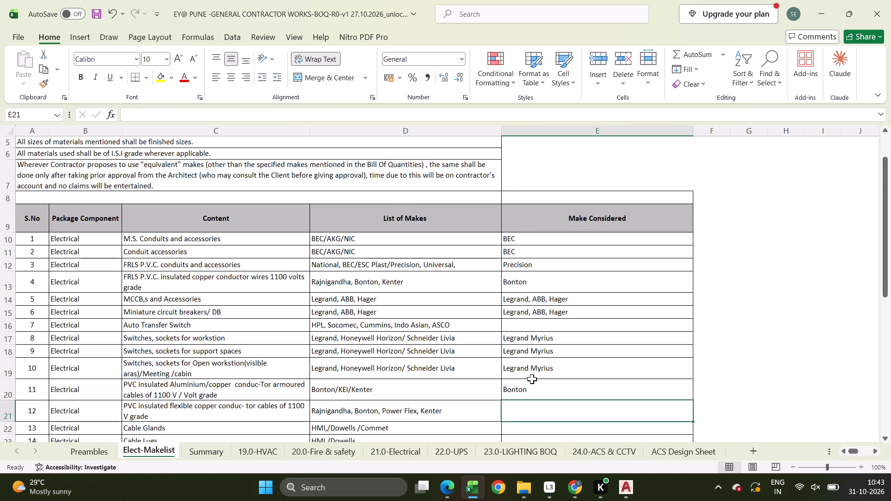
pyautogui.write('Power')
pyautogui.write('flex')
pyautogui.press('Return')
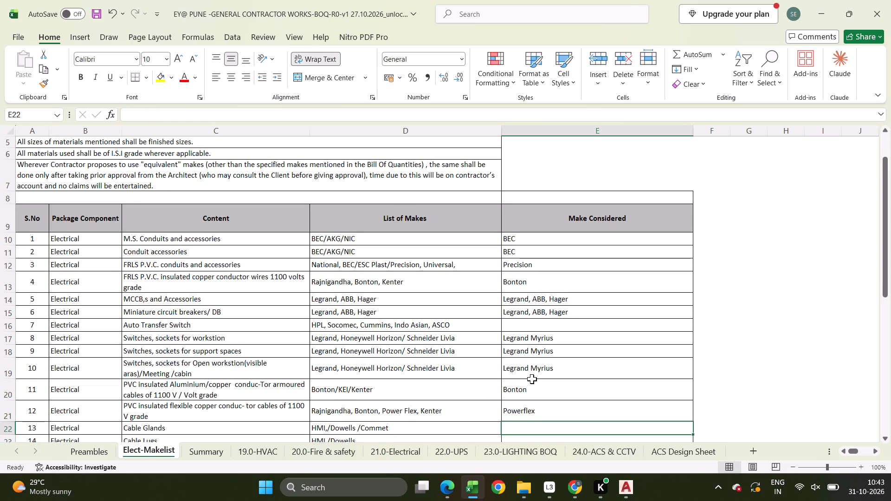
# Set Make Considered to Dowells for both cable glands and cable lugs.
pyautogui.press('Down')
pyautogui.press('Down')
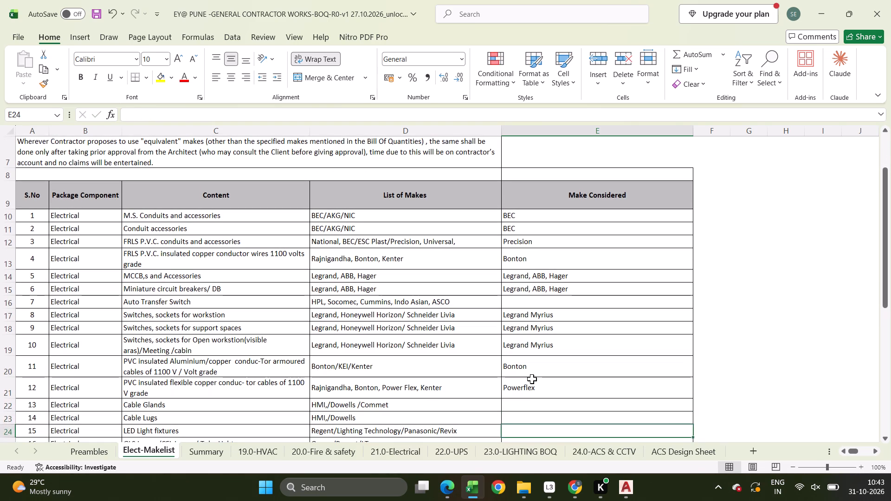
pyautogui.press('Up')
pyautogui.press('Up')
pyautogui.write('Dowee')
pyautogui.press('BackSpace')
pyautogui.write('lls')
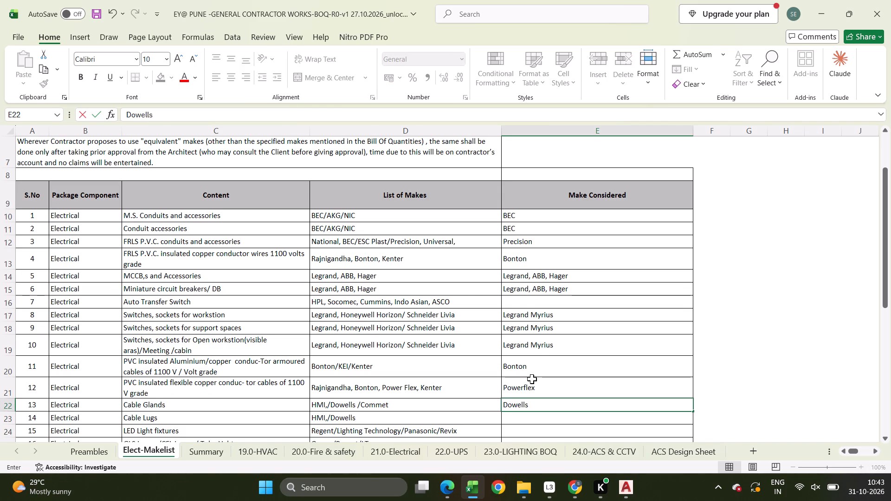
pyautogui.press('Return')
pyautogui.hotkey('shift', 'Up')
pyautogui.hotkey('ctrl', 'd')
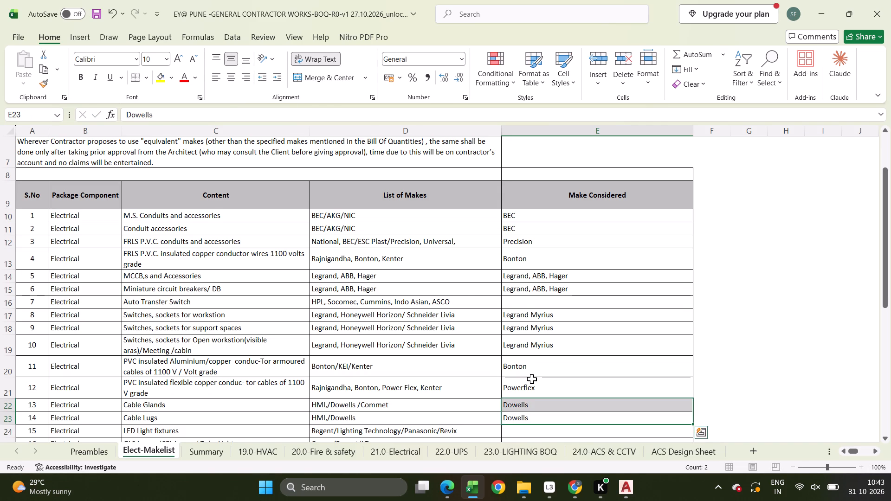
# Enter Honeywell as the make considered for the day light/occupancy sensor, leaving the three light fixture and lamp rows empty.
pyautogui.press('Down')
pyautogui.press('Down')
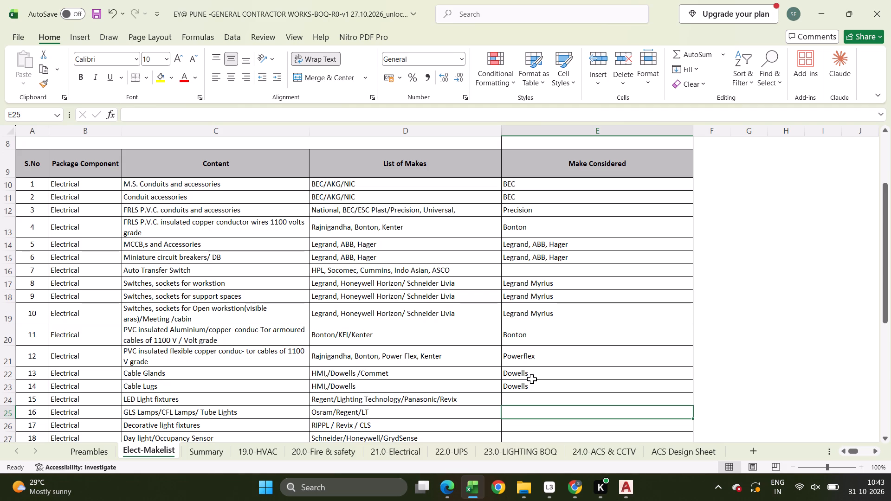
pyautogui.press('Down')
pyautogui.press('Down')
pyautogui.press('Down')
pyautogui.press('Up')
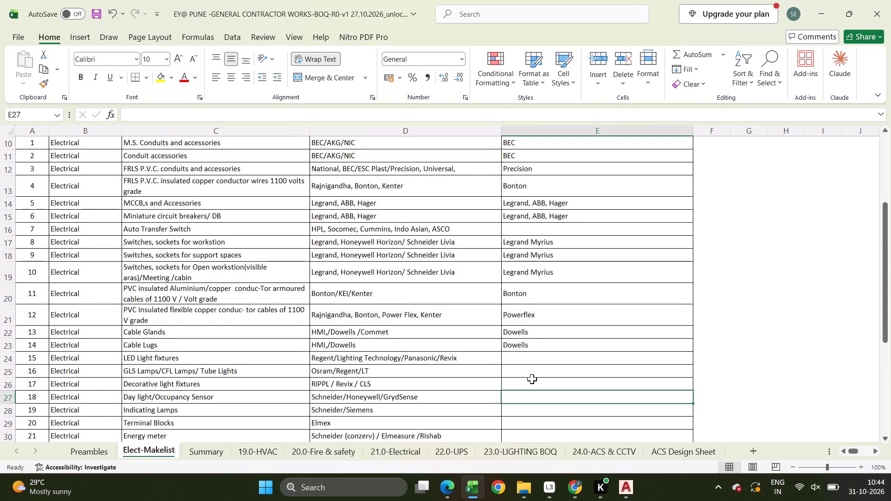
pyautogui.write('Honeywell')
pyautogui.press('Return')
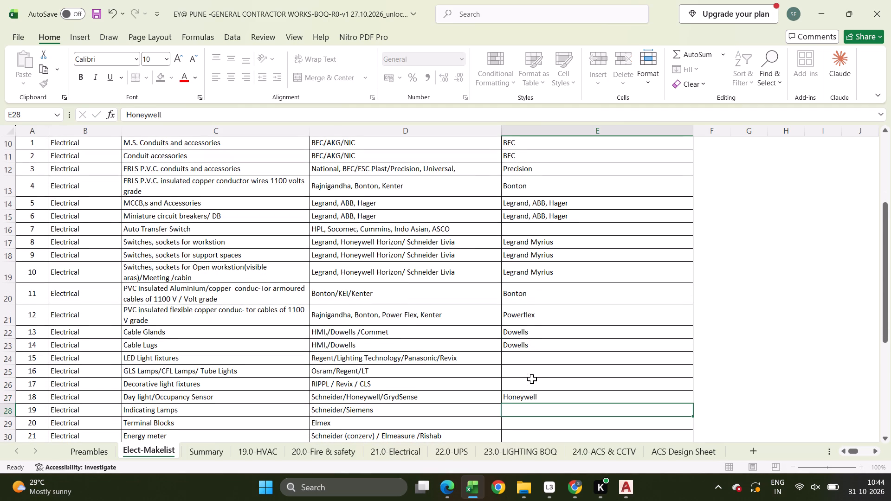
# Enter Scame/Neptune Bals as the make considered for industrial socket outlets, skipping indicating lamps, terminal blocks and energy meter.
pyautogui.press('Down')
pyautogui.press('Down')
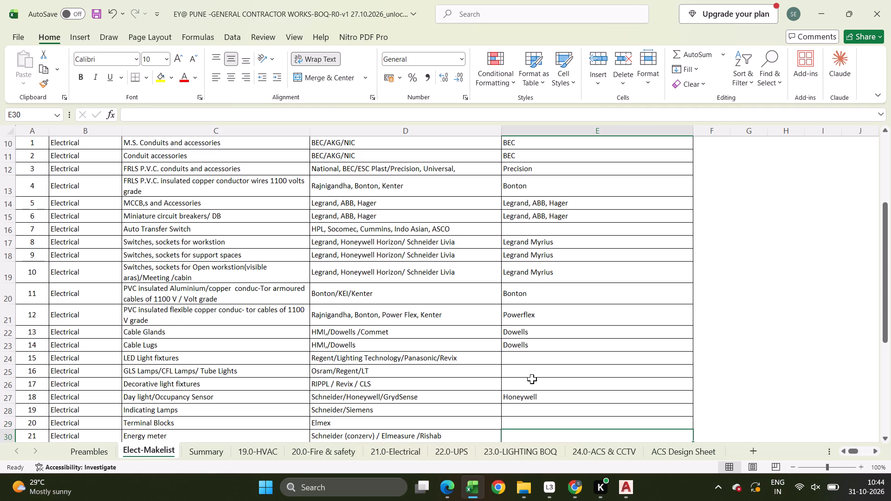
pyautogui.press('Down')
pyautogui.press('Down')
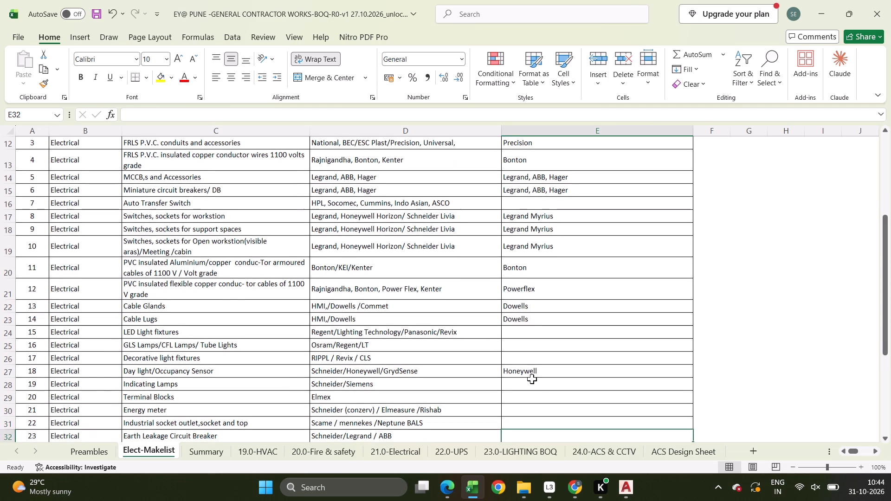
pyautogui.press('Up')
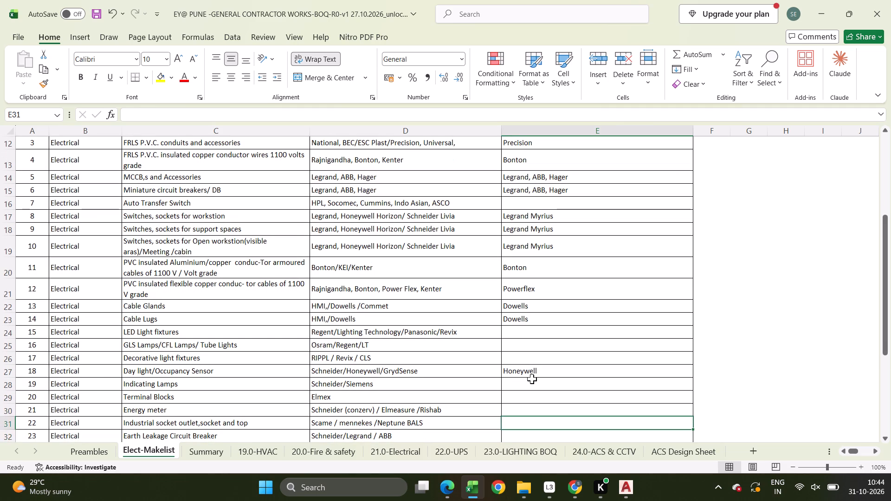
pyautogui.write('Scame/')
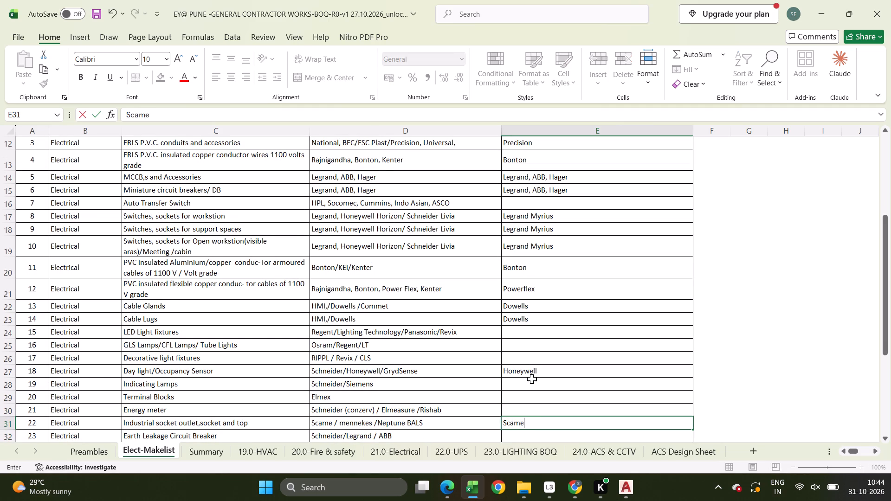
pyautogui.write('Neptune')
pyautogui.press('space')
pyautogui.write('Bals')
pyautogui.press('Return')
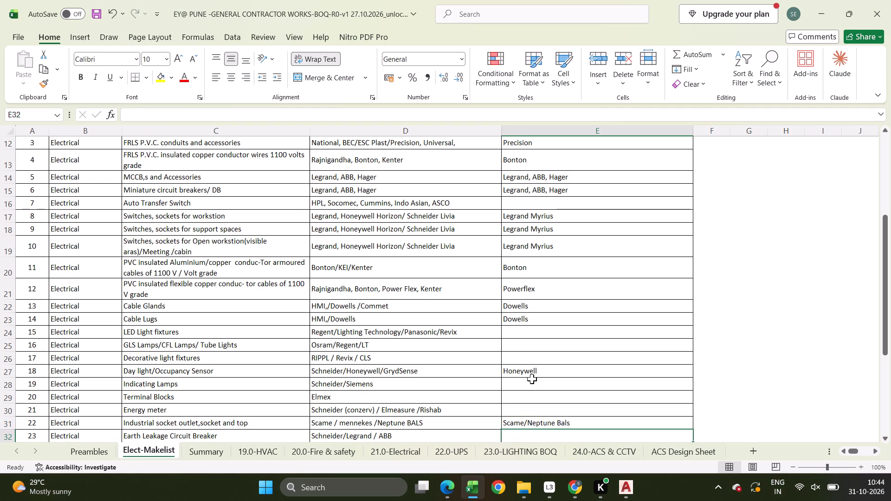
# Enter Cape/Ashlok as the make considered for maintenance free earthing, leaving the Earth Leakage Circuit Breaker cell empty.
pyautogui.press('Down')
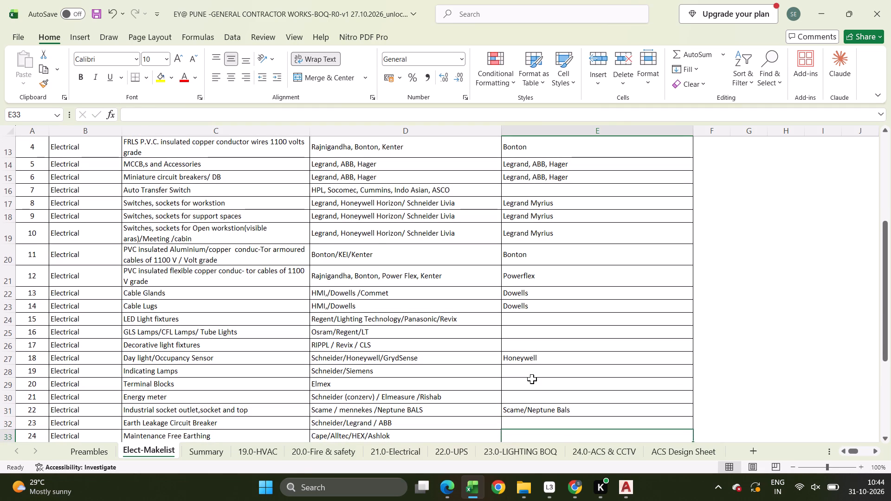
pyautogui.press('Down')
pyautogui.press('Up')
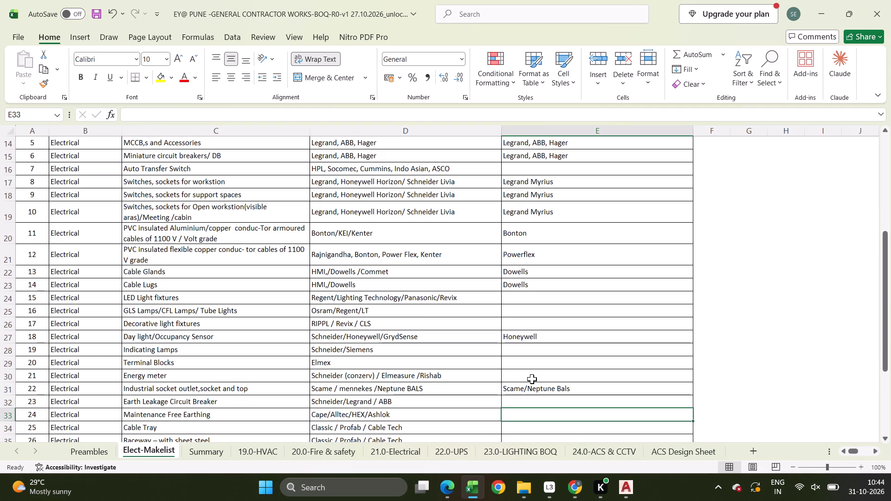
pyautogui.write('Cape/Ashlok')
pyautogui.press('Return')
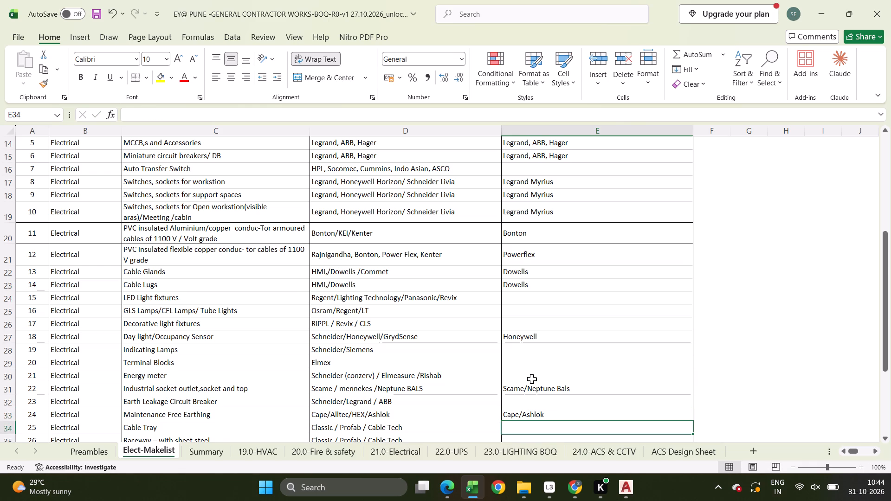
# Copy the listed cable tray makes, Classic / Profab / Cable Tech, into the cable tray's Make Considered cell.
pyautogui.write('Cl')
pyautogui.press('Escape')
pyautogui.press('Left')
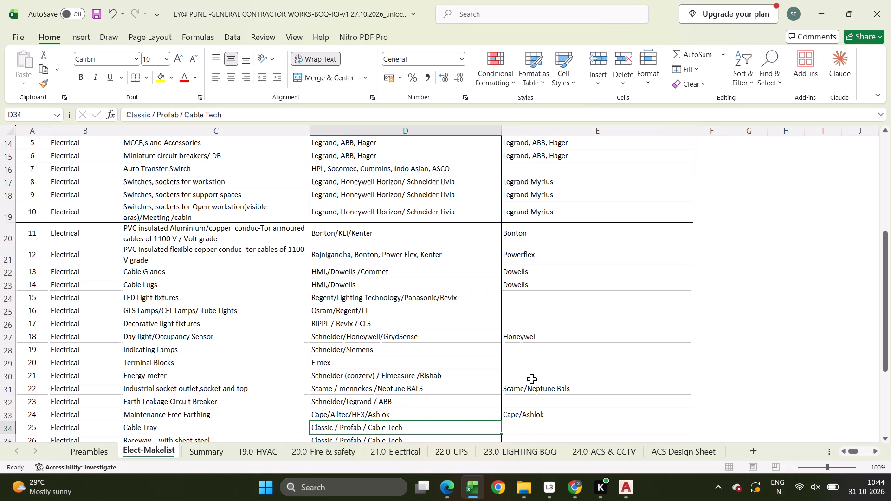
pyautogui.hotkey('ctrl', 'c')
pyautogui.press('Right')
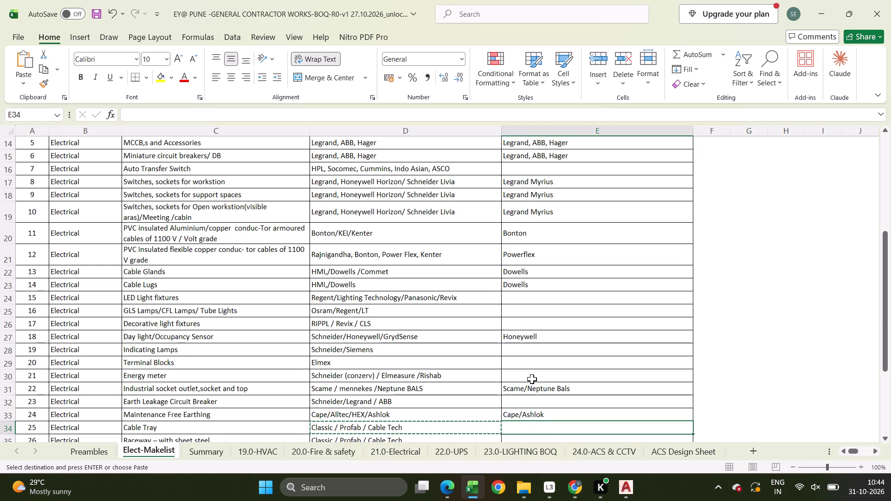
# Paste the copied makes, Classic / Profab / Cable Tech, as the makes considered for the cable tray and the sheet steel raceway.
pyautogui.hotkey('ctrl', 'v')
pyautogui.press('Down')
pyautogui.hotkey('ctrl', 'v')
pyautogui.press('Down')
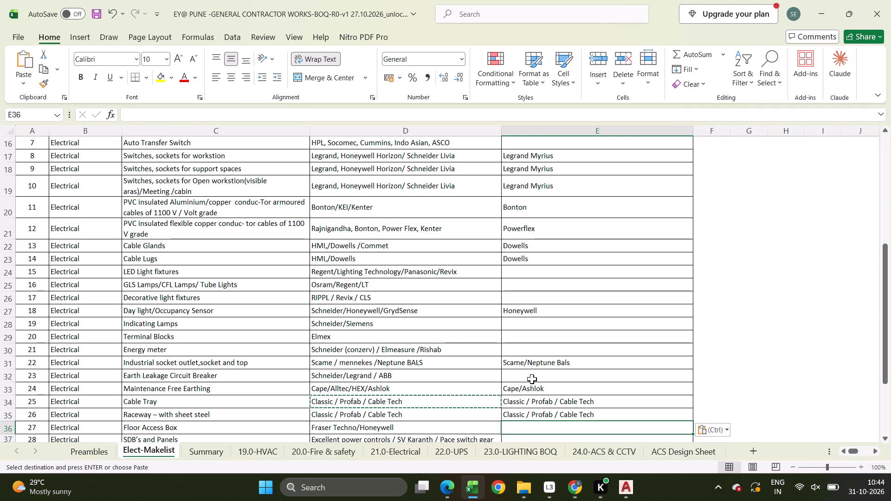
# Enter Honeywell as the make considered for the floor access box.
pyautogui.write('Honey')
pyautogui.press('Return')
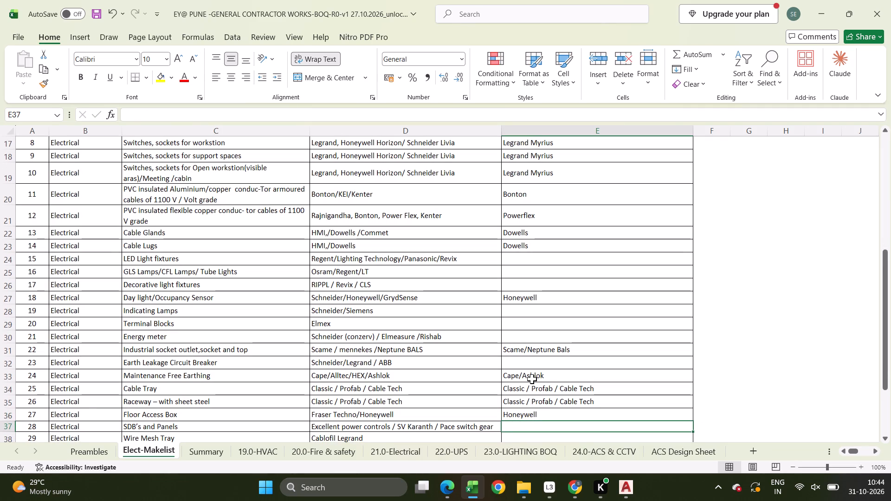
# Copy the listed SDB's and Panels makes, Excellent power controls / SV Karanth / Pace switch gear, into that row's make considered cell.
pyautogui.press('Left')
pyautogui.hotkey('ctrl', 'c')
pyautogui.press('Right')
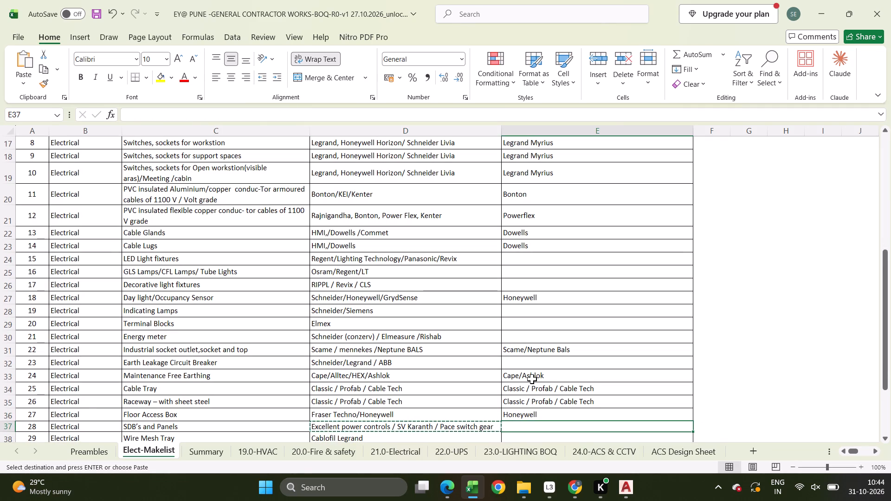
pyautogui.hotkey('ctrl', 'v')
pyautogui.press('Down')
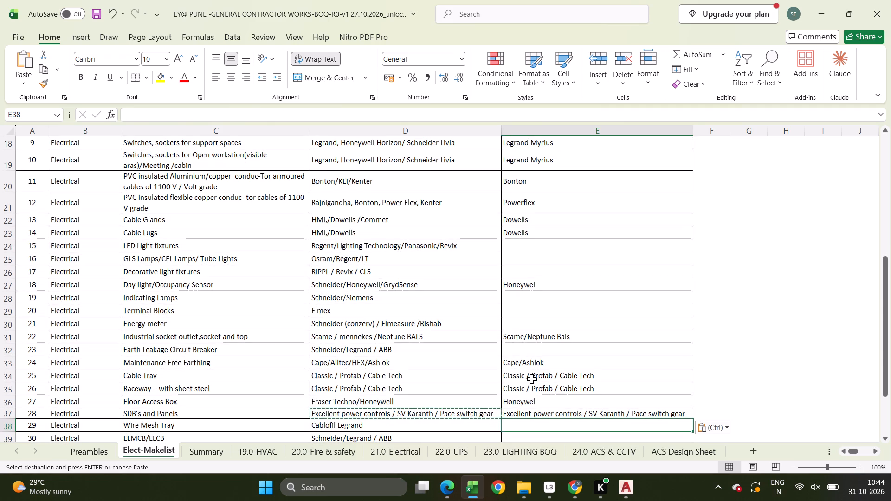
# Leave the makes considered from Wire Mesh Tray to LMS System empty and open the 21.0-Electrical sheet.
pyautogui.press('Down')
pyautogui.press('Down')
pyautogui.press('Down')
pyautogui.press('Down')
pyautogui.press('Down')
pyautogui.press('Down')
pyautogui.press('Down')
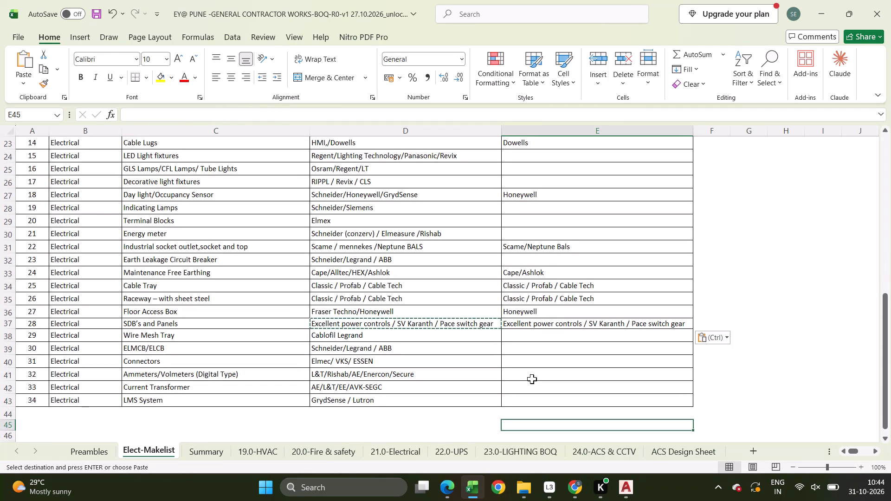
pyautogui.click(398, 452)
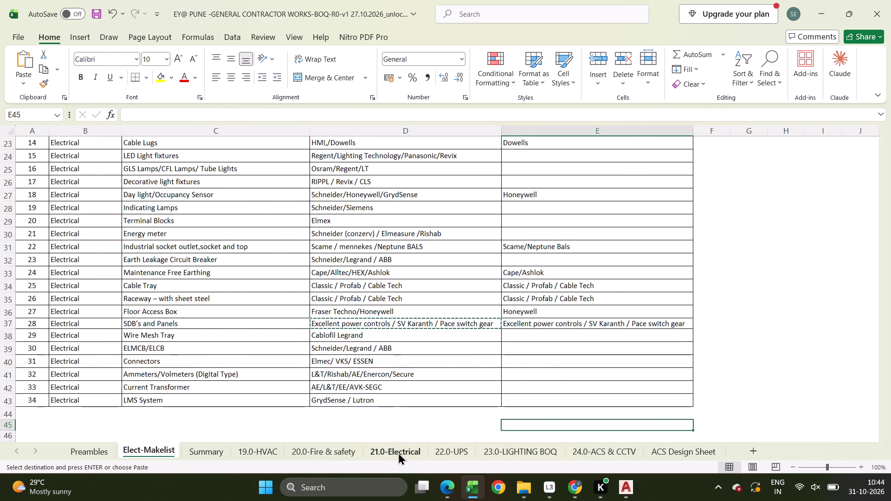
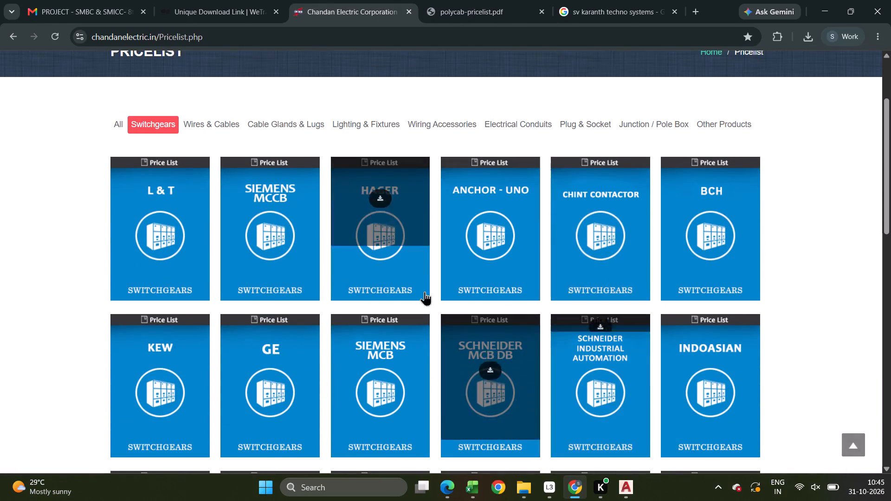
# Open the Legrand switchgear price list PDF from the Chandan Electric price list page.
pyautogui.scroll(-3, 425, 291)
pyautogui.scroll(1, 243, 362)
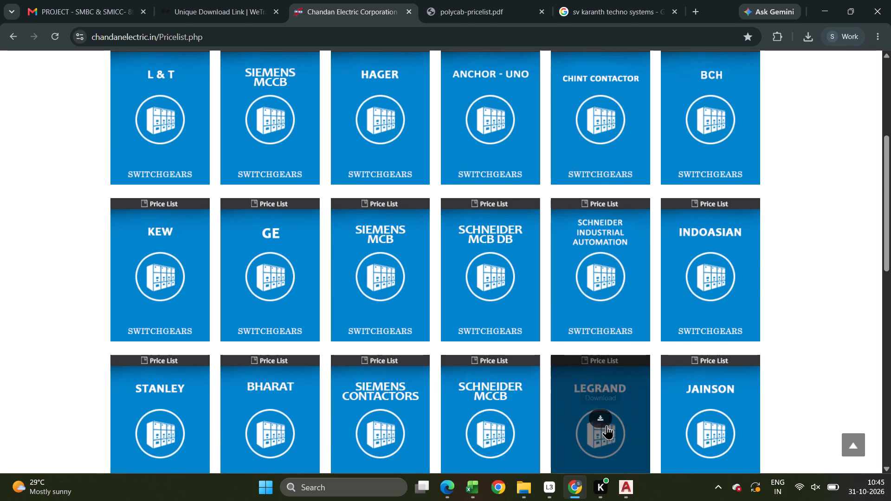
pyautogui.click(606, 425)
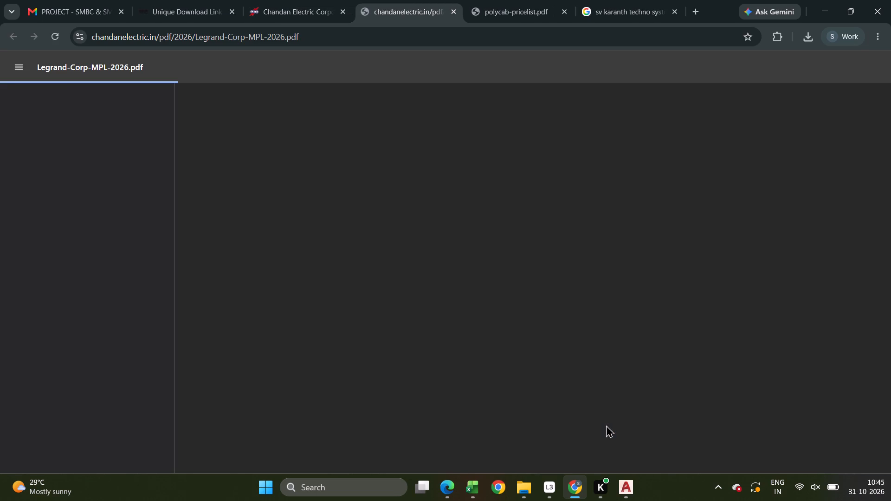
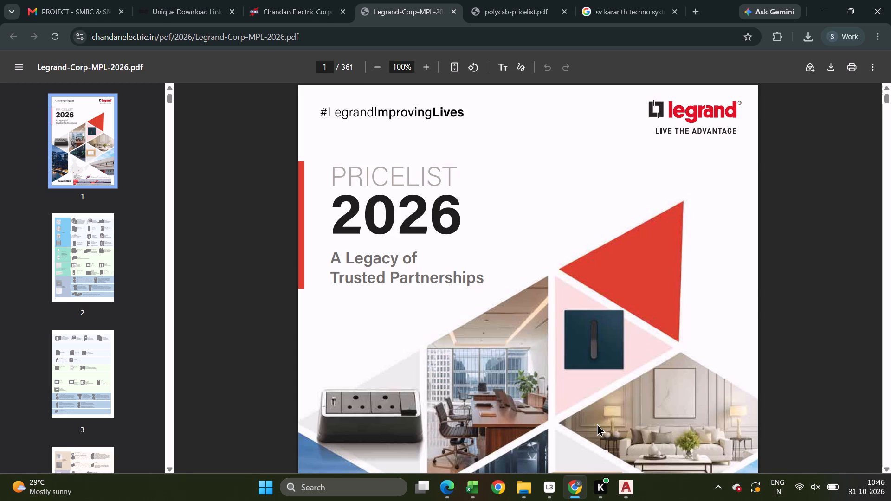
# Find the Myrius switches and sockets in the Legrand 2026 price list's index and go to page 234.
pyautogui.moveTo(328, 66); pyautogui.dragTo(299, 72)
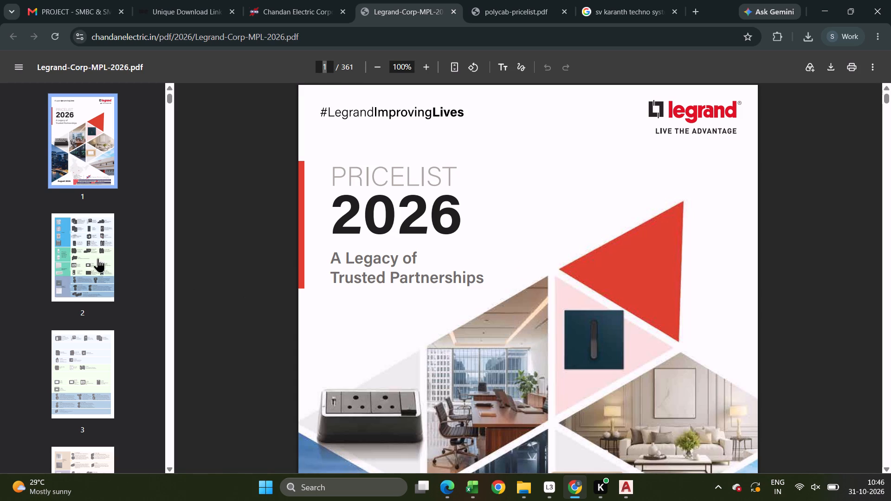
pyautogui.click(98, 258)
pyautogui.scroll(-7, 478, 245)
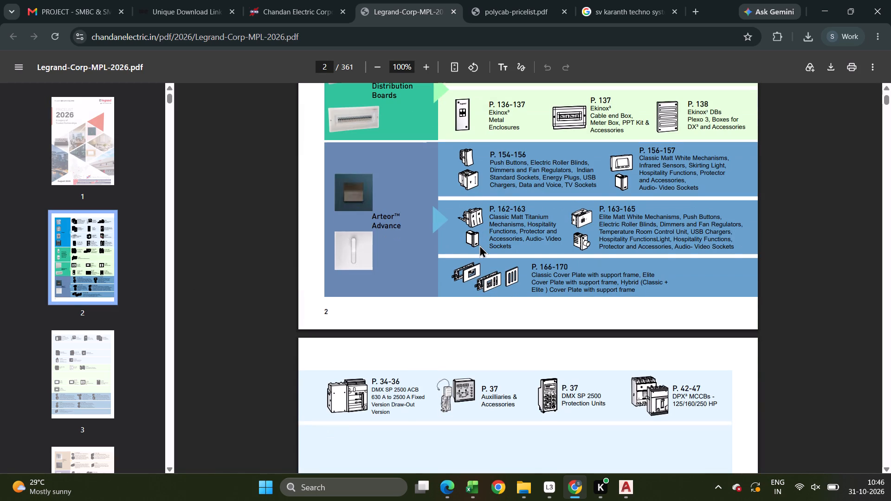
pyautogui.scroll(-11, 479, 245)
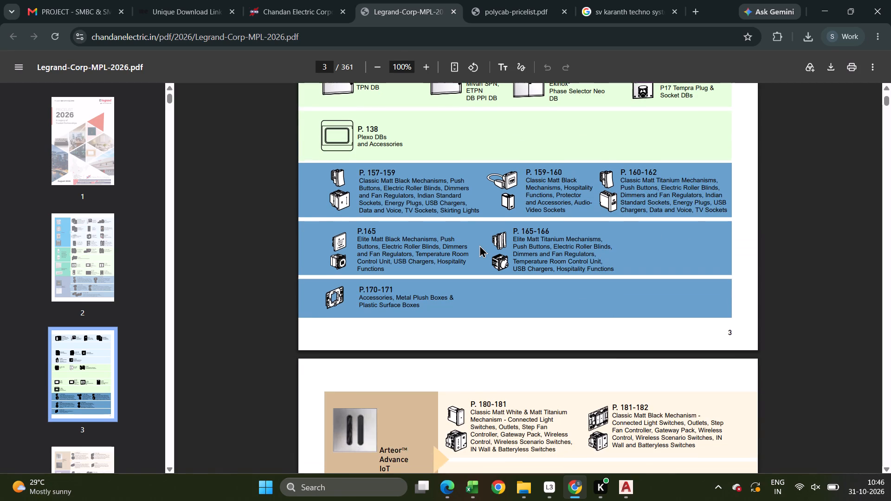
pyautogui.scroll(-10, 479, 245)
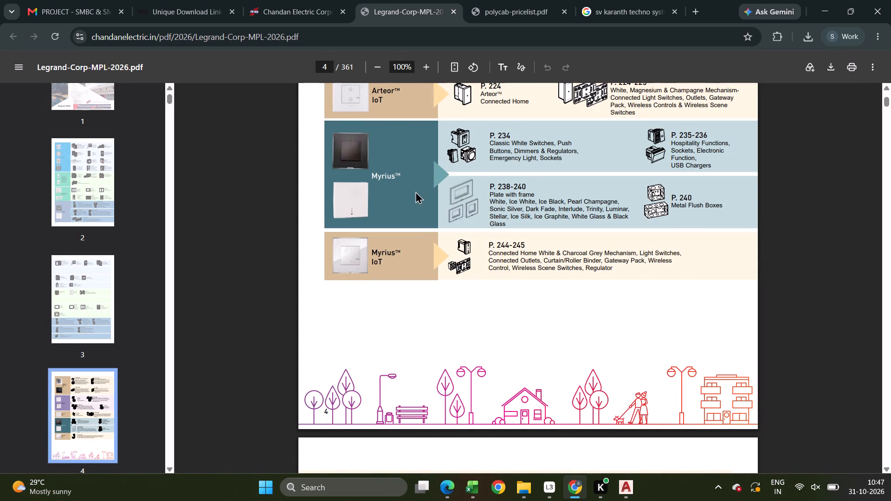
pyautogui.moveTo(324, 69); pyautogui.dragTo(276, 75)
pyautogui.write('23')
pyautogui.press('Return')
pyautogui.scroll(3, 577, 199)
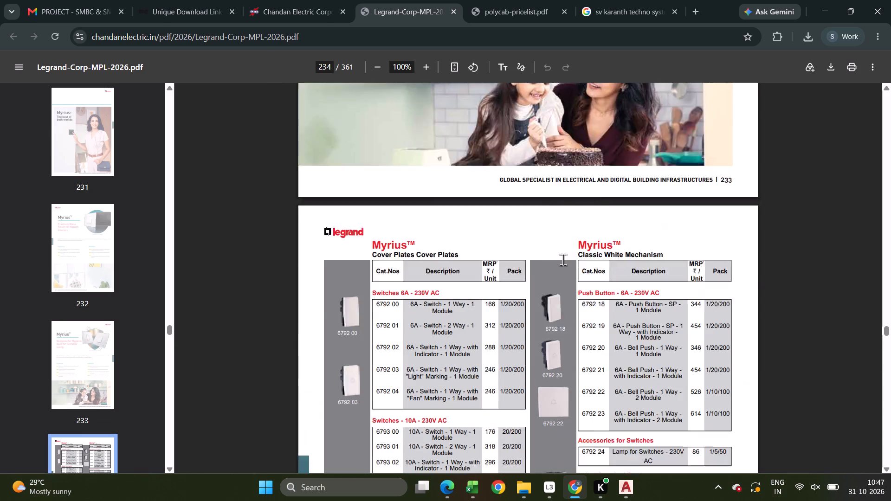
pyautogui.scroll(-5, 563, 260)
pyautogui.scroll(2, 540, 268)
# In the BOQ's 21.0-Electrical sheet, enter the Myrius 6A 2-module socket price, 296, in S81 beside power receptacle item a.
pyautogui.hotkey('alt', 'Tab')
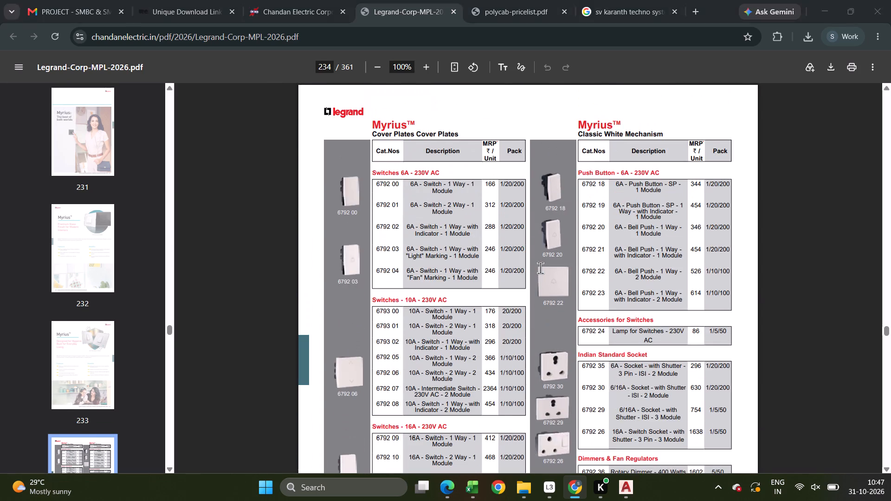
pyautogui.hotkey('alt', 'Tab')
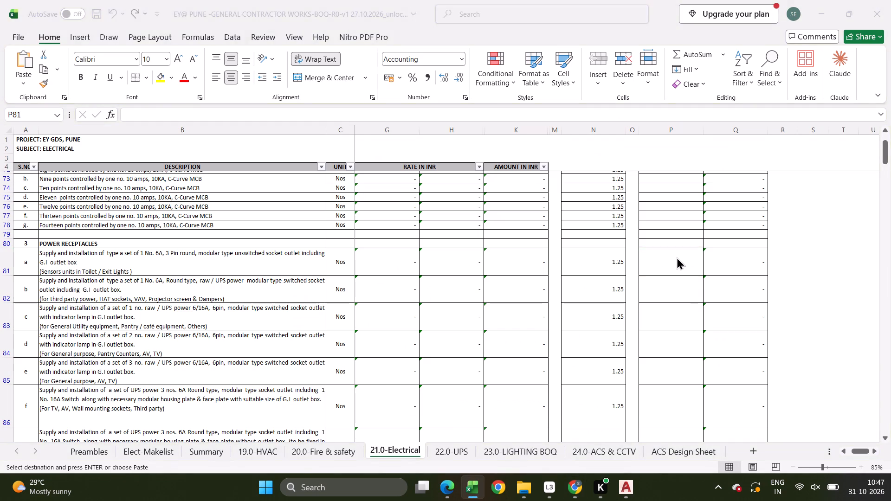
pyautogui.hotkey('alt', 'Tab')
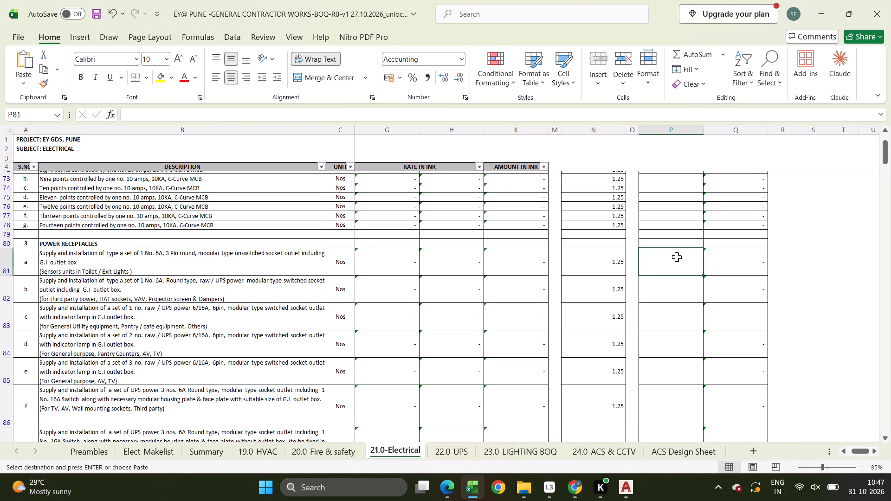
pyautogui.hotkey('alt', 'Tab')
pyautogui.hotkey('alt', 'Tab')
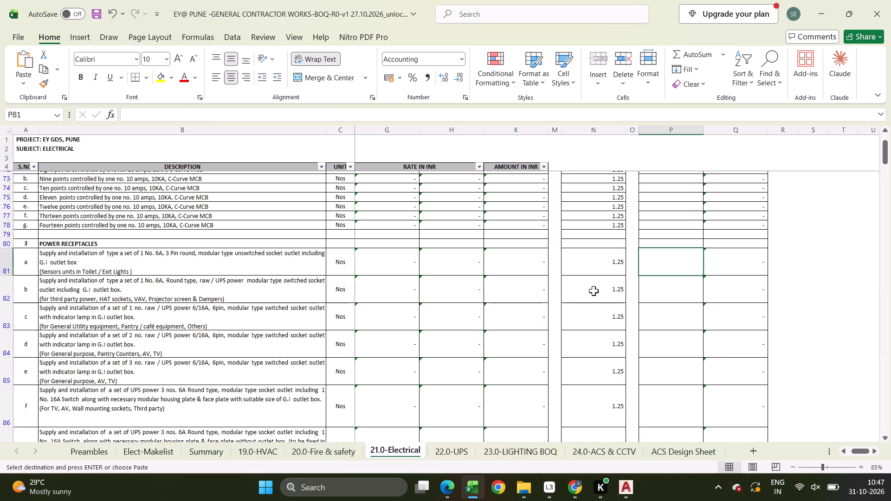
pyautogui.hotkey('alt', 'Tab')
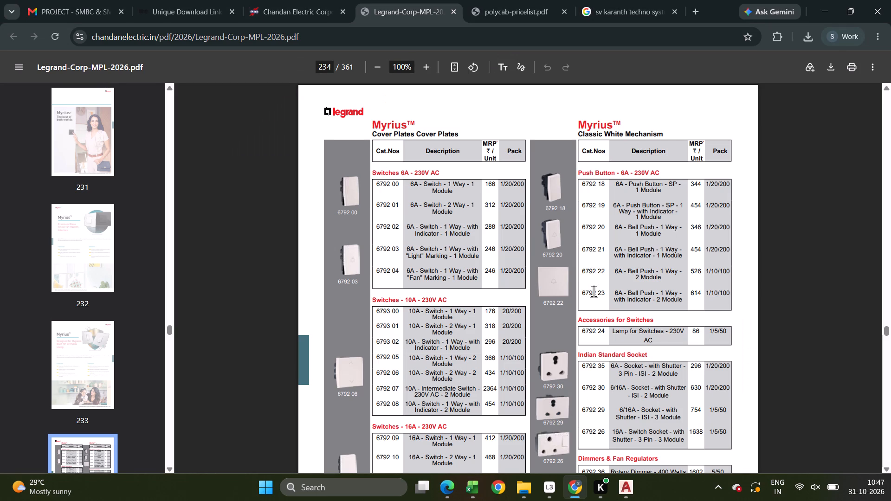
pyautogui.hotkey('alt', 'Tab')
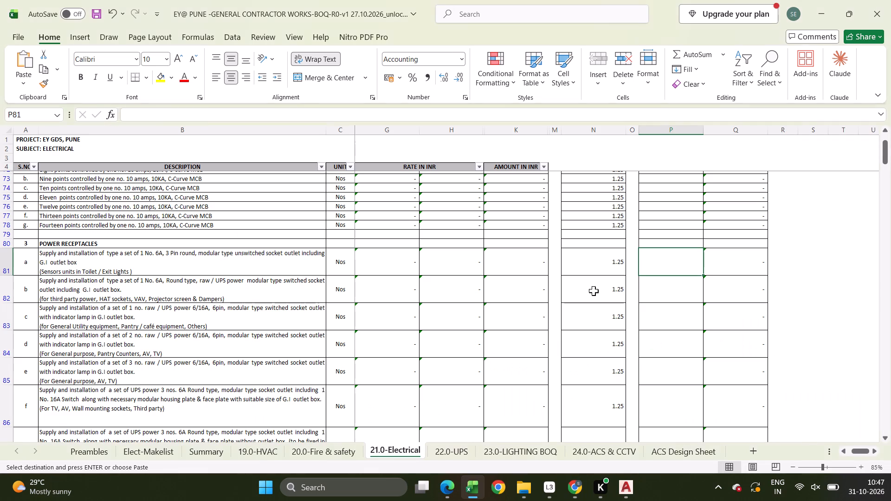
pyautogui.hotkey('alt', 'Tab')
pyautogui.hotkey('alt', 'Tab')
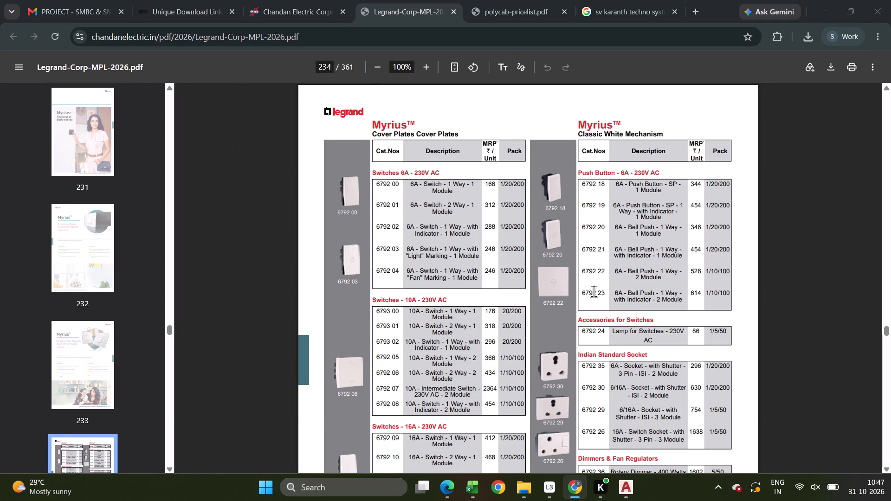
pyautogui.press('Right')
pyautogui.press('Right')
pyautogui.press('Right')
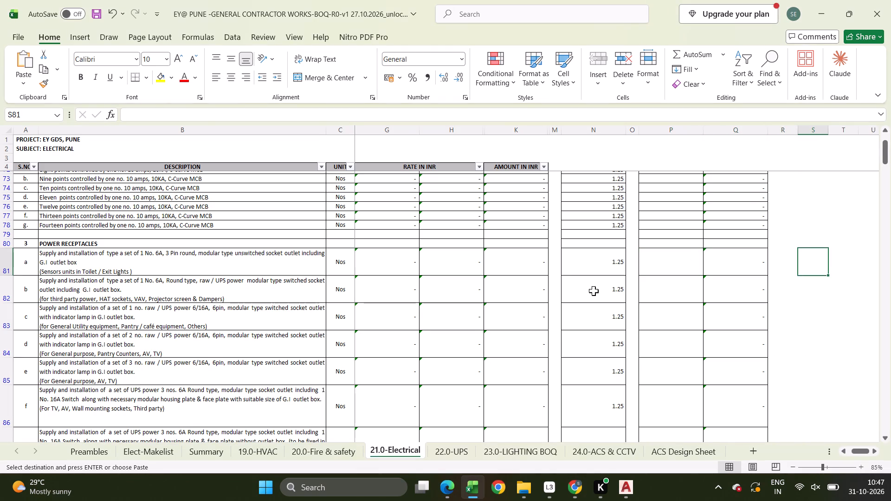
pyautogui.write('296')
pyautogui.press('Right')
# Look up the Classic White 2-module cover plate in the Legrand price list and enter its price, 276, in T81.
pyautogui.hotkey('alt', 'Tab')
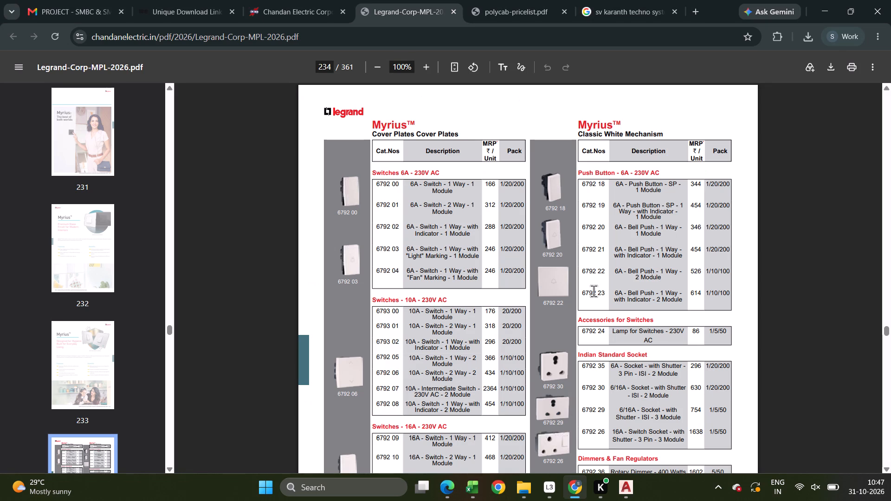
pyautogui.click(594, 291)
pyautogui.scroll(-6, 594, 291)
pyautogui.scroll(2, 591, 297)
pyautogui.scroll(-20, 591, 297)
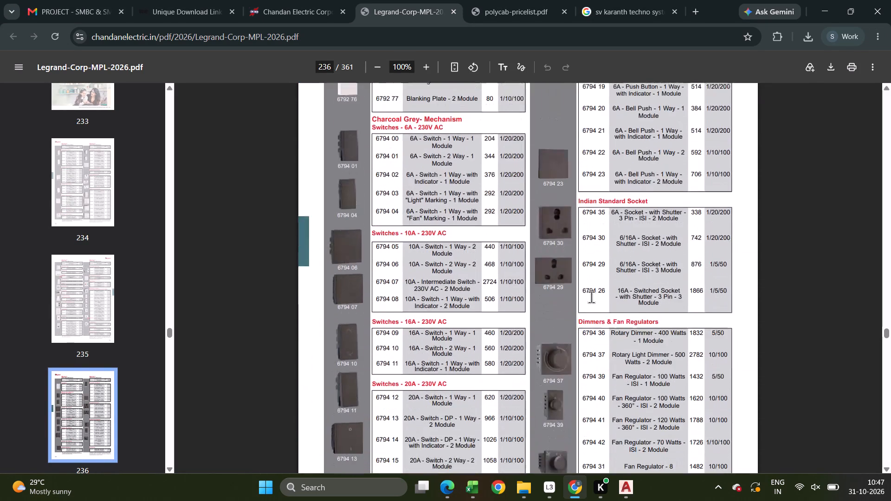
pyautogui.scroll(-17, 591, 297)
pyautogui.scroll(-5, 591, 297)
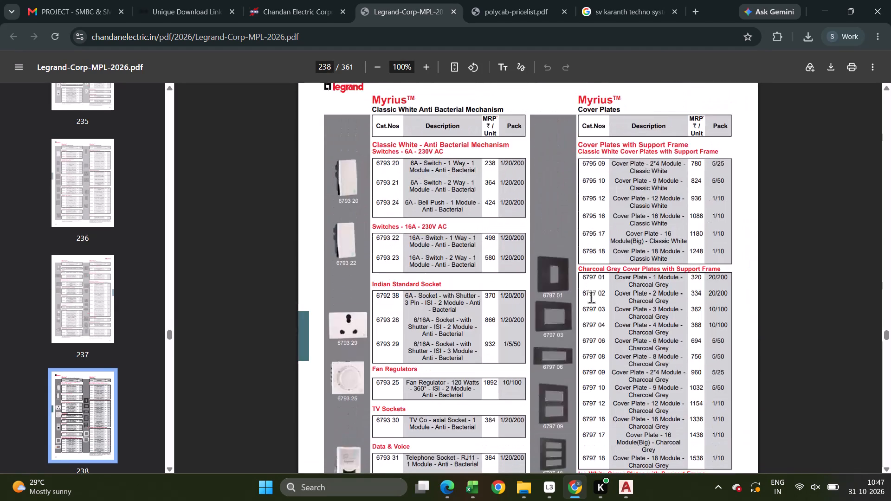
pyautogui.scroll(-6, 591, 297)
pyautogui.scroll(2, 591, 297)
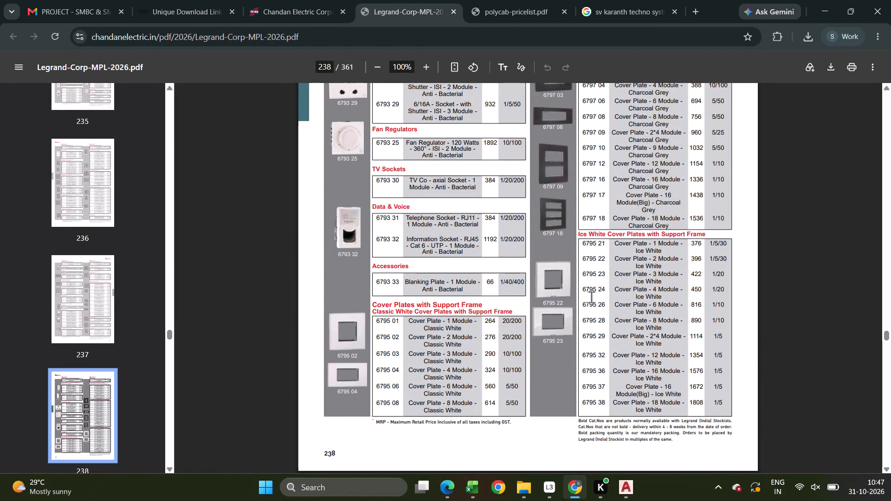
pyautogui.hotkey('alt', 'Tab')
pyautogui.write('276')
pyautogui.press('Right')
# Look up the 1/2-module metal flush box in the Legrand price list and enter its price, 174, in U81.
pyautogui.hotkey('alt', 'Tab')
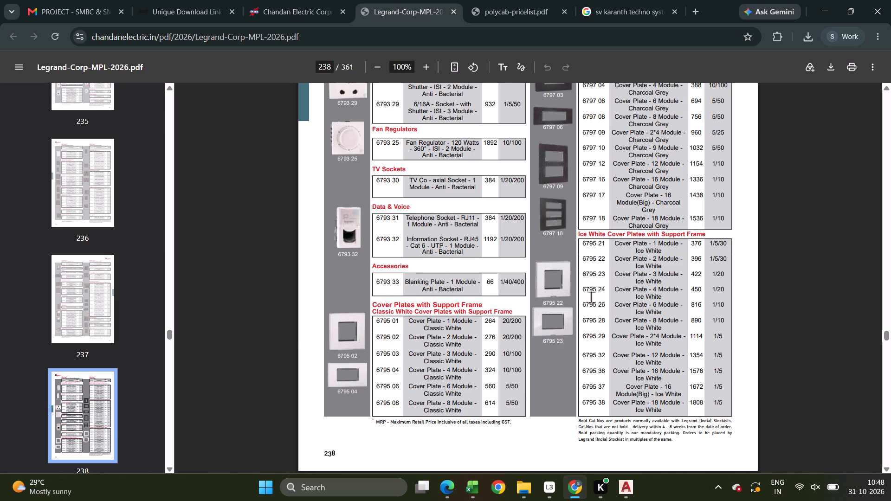
pyautogui.scroll(-8, 591, 297)
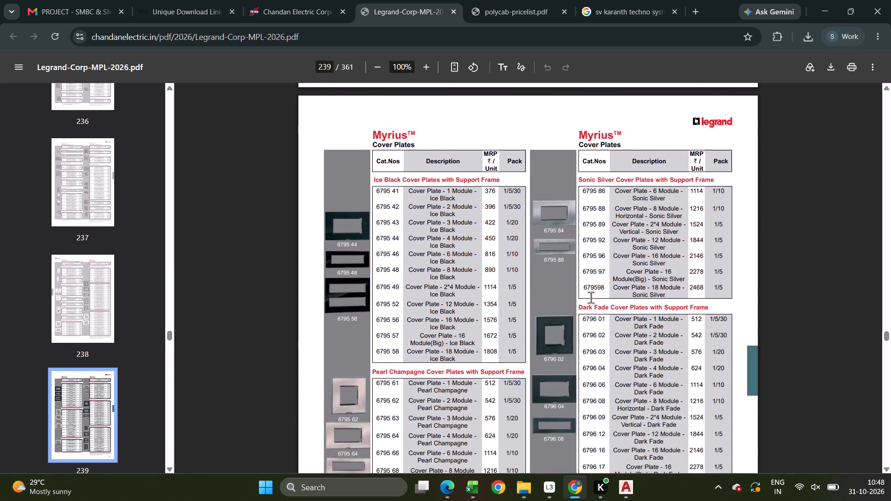
pyautogui.scroll(-13, 591, 297)
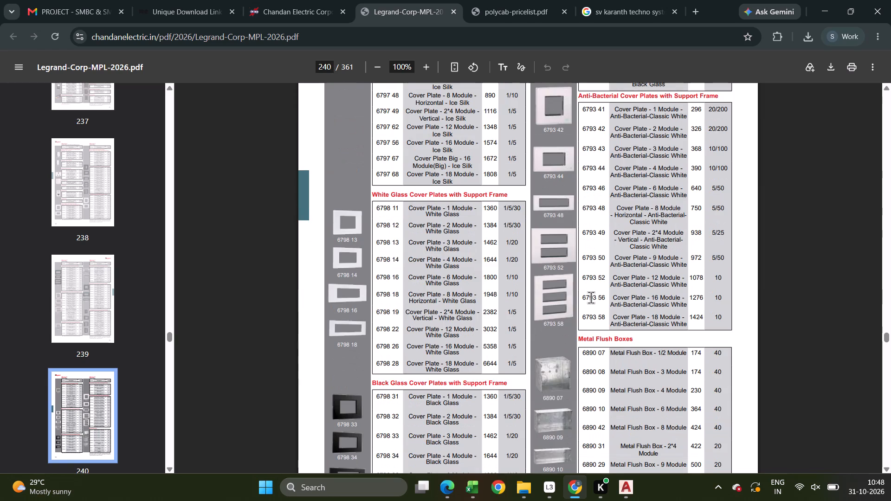
pyautogui.scroll(-5, 591, 297)
pyautogui.scroll(3, 591, 297)
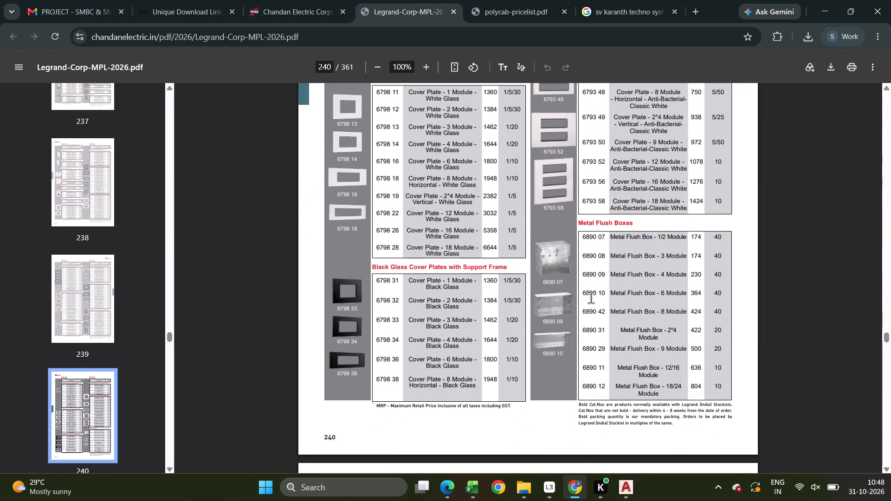
pyautogui.hotkey('alt', 'Tab')
pyautogui.write('174')
pyautogui.press('Right')
# Add the socket, cover plate and flush box prices with a formula in V81 summing S81, T81 and U81.
pyautogui.press('=')
pyautogui.press('Left')
pyautogui.press('Left')
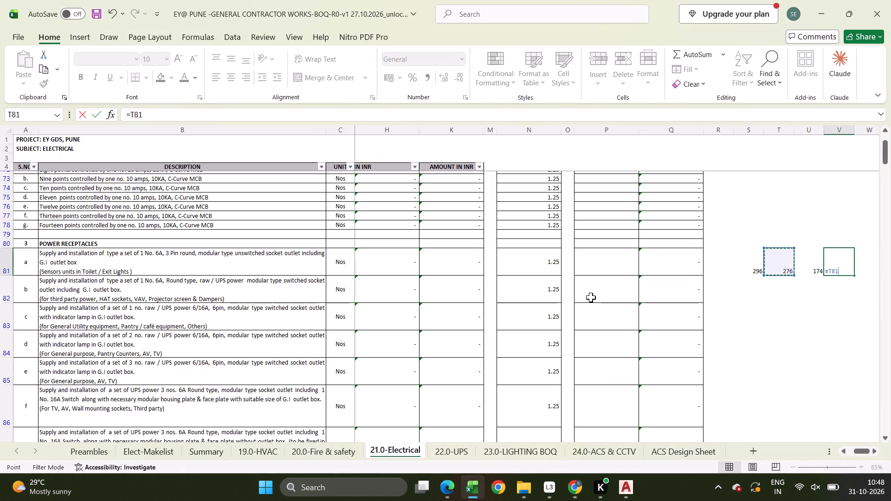
pyautogui.press('Left')
pyautogui.press('+')
pyautogui.press('Left')
pyautogui.press('Left')
pyautogui.press('+')
pyautogui.press('Left')
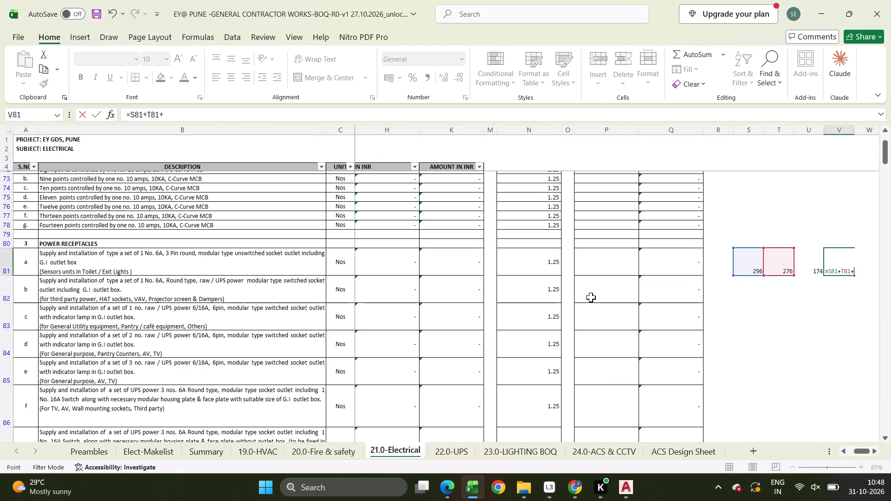
pyautogui.press('Return')
# Enter a factor of 0.4 in W81 and multiply it by the summed price with the formula =W81*V81 in X81.
pyautogui.press('Up')
pyautogui.press('Right')
pyautogui.write('.4')
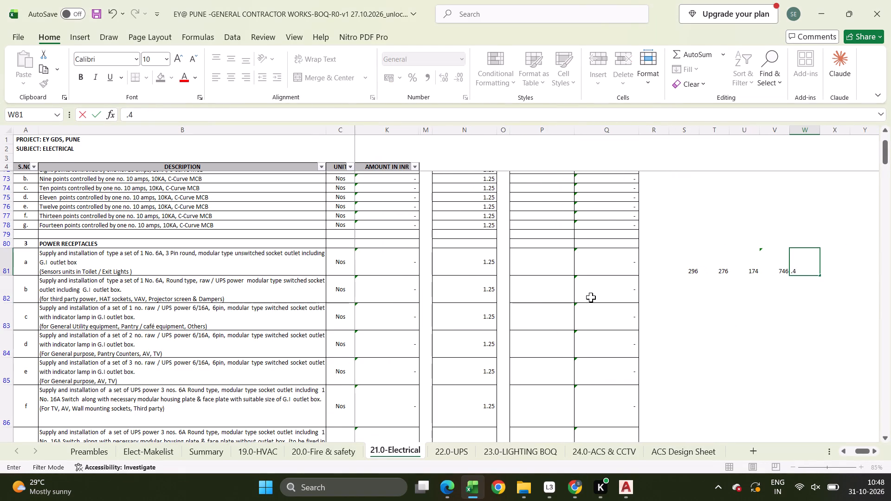
pyautogui.press('Right')
pyautogui.press('=')
pyautogui.press('Left')
pyautogui.press('*')
pyautogui.press('Left')
pyautogui.press('Left')
pyautogui.press('Return')
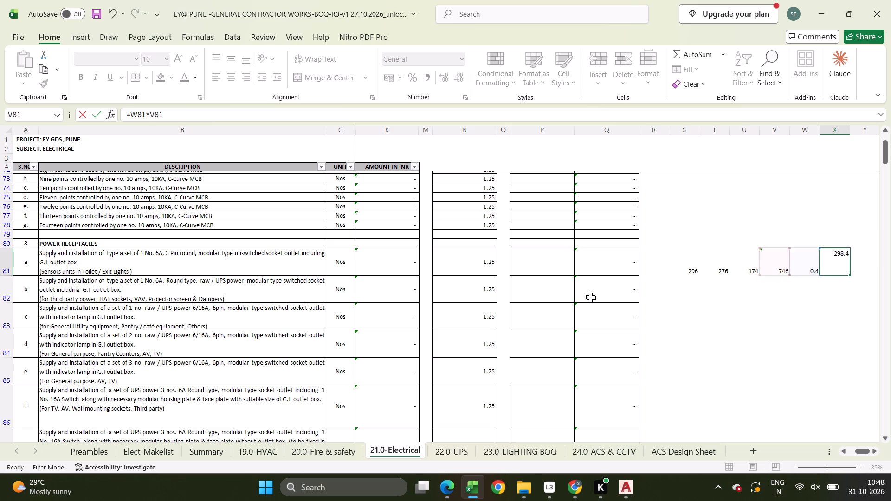
# Enter 298.4 as power receptacle item a's rate in P81.
pyautogui.press('Up')
pyautogui.press('Left')
pyautogui.press('Left')
pyautogui.press('Left')
pyautogui.press('Left')
pyautogui.press('Left')
pyautogui.press('Left')
pyautogui.press('Left')
pyautogui.press('Left')
pyautogui.write('298.4')
pyautogui.press('Return')
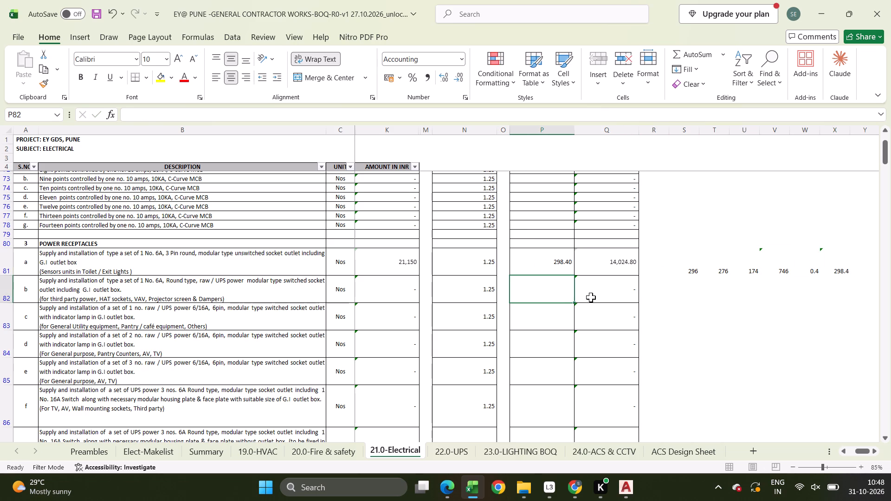
pyautogui.press('Up')
pyautogui.press('Down')
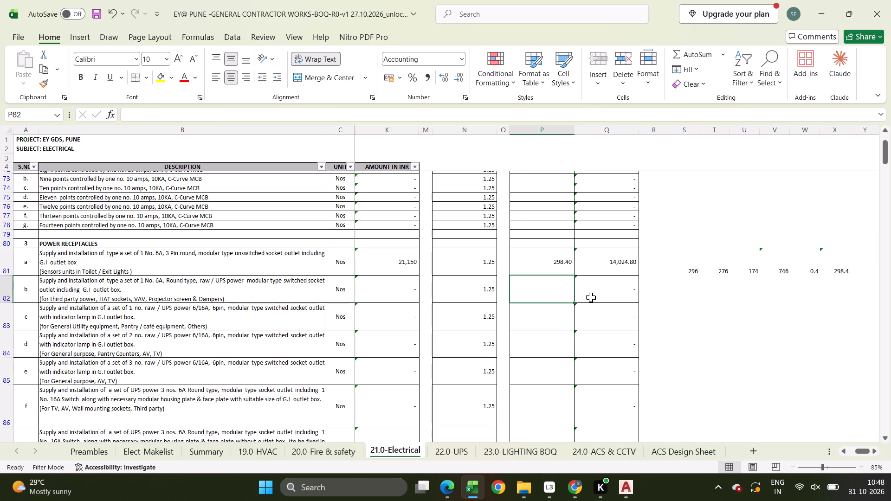
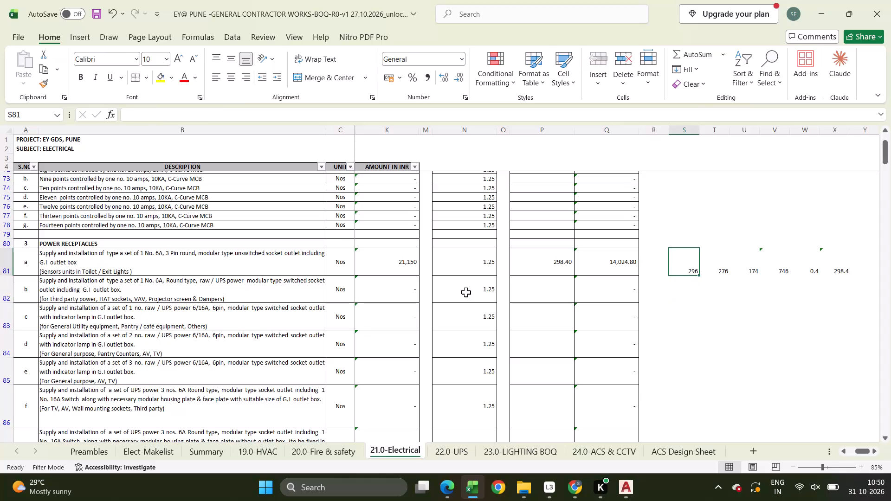
# Copy power receptacle item a's price working S81:X81 into row 82 for item b.
pyautogui.hotkey('ctrl', 'shift', 'Right')
pyautogui.hotkey('ctrl', 'c')
pyautogui.press('Down')
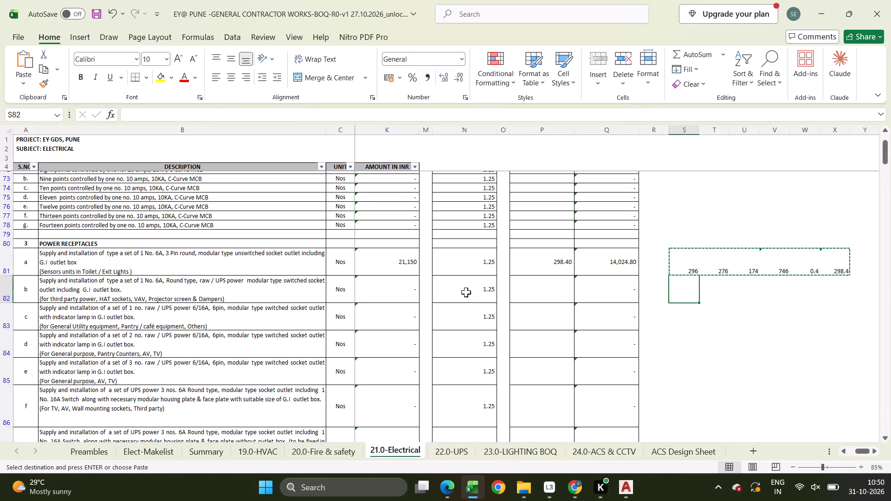
pyautogui.hotkey('ctrl', 'v')
pyautogui.press('Right')
pyautogui.press('Right')
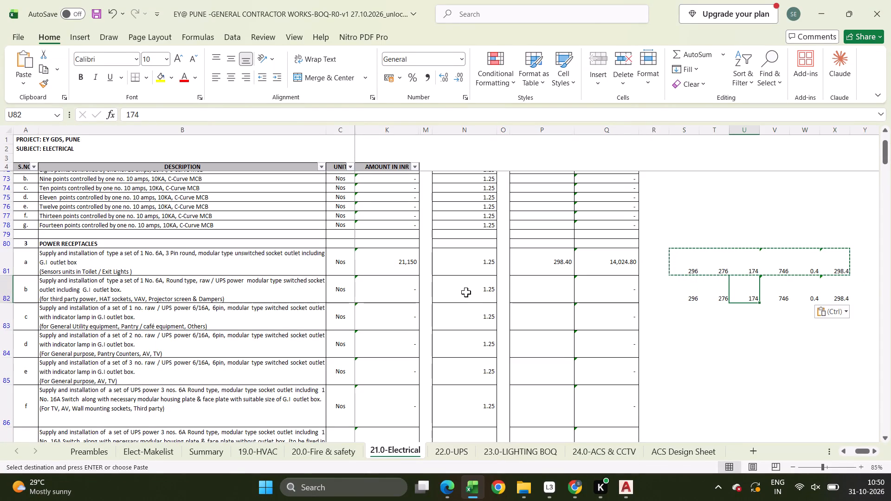
pyautogui.hotkey('alt', 'Tab')
pyautogui.hotkey('alt', 'Tab')
pyautogui.press('Right')
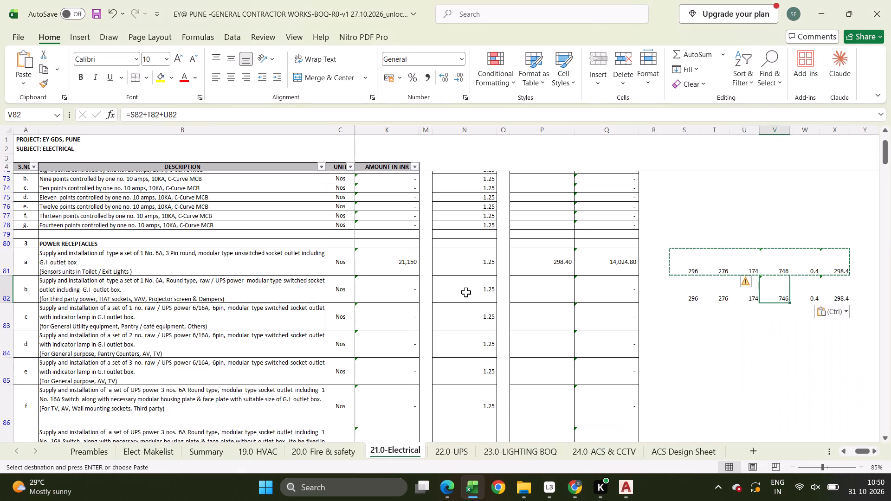
# Move the flush box price, sum, factor and result from U81:X81 to V81:Y81, leaving U81 empty.
pyautogui.press('Left')
pyautogui.press('Up')
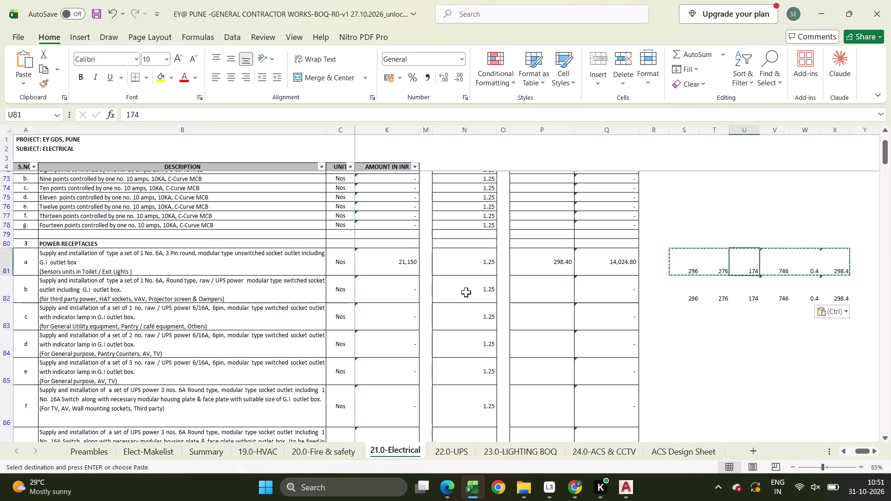
pyautogui.hotkey('ctrl', 'shift', 'Right')
pyautogui.hotkey('ctrl', 'c')
pyautogui.press('Right')
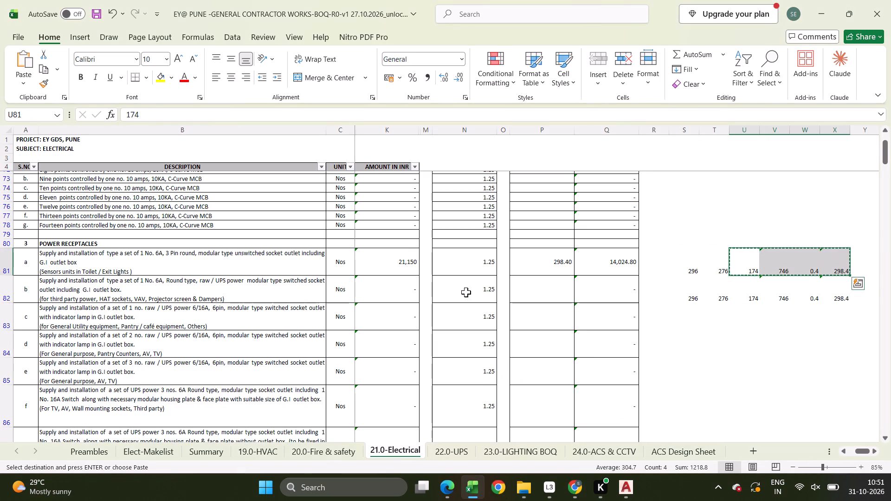
pyautogui.hotkey('ctrl', 'v')
pyautogui.press('Left')
pyautogui.press('Delete')
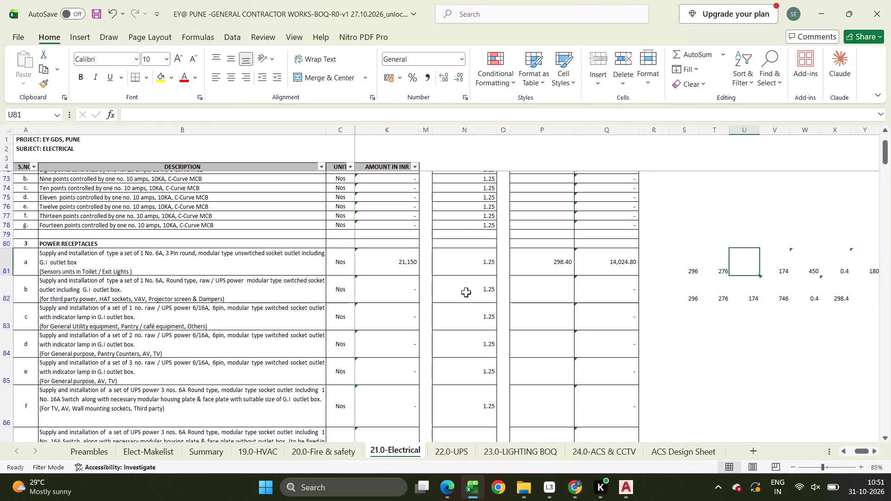
# Replace the price sum in W81 with the formula =SUM(S81:V81).
pyautogui.press('Right')
pyautogui.press('Right')
pyautogui.write('=sum(')
pyautogui.press('Left')
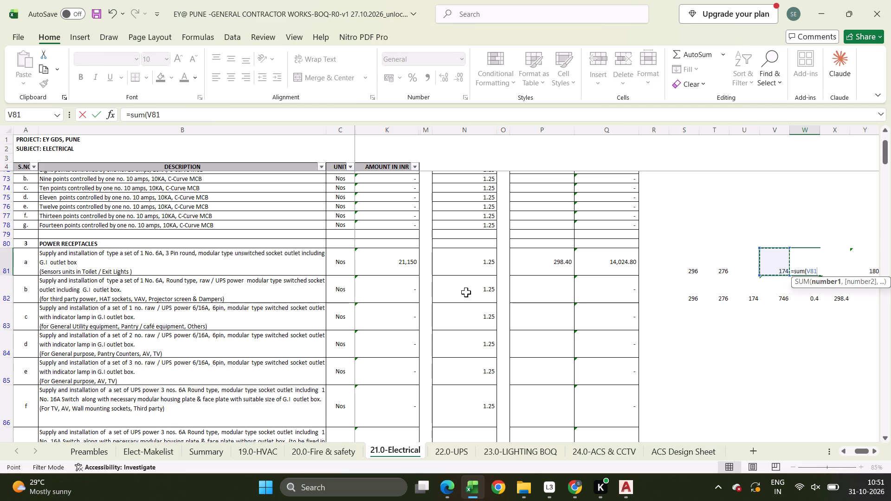
pyautogui.hotkey('ctrl', 'shift', 'Left')
pyautogui.hotkey('shift', 'Left')
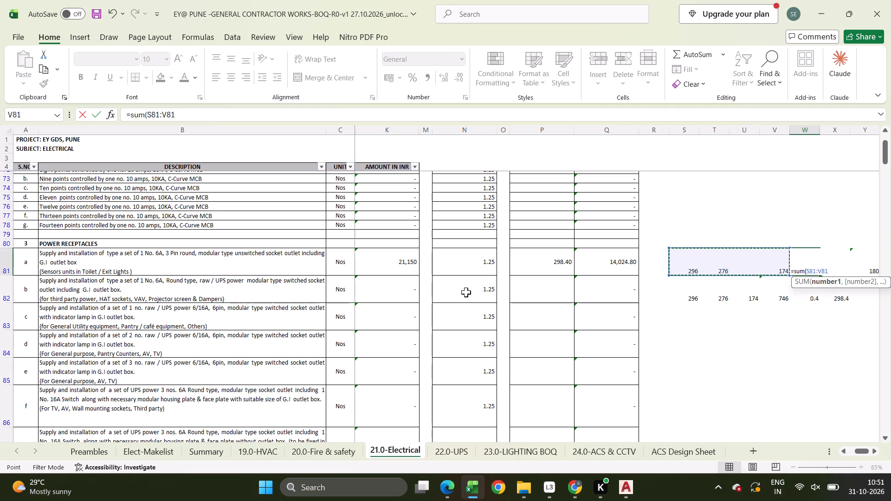
pyautogui.hotkey('shift', ')')
pyautogui.press('Return')
pyautogui.press('Up')
# Copy item a's flush box price, sum, factor and result from V81:Y81 into V82:Y82.
pyautogui.hotkey('ctrl', 'c')
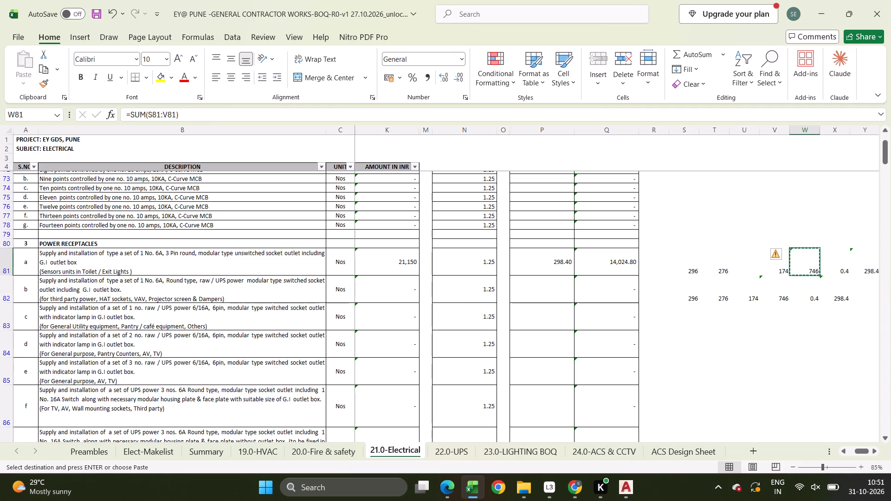
pyautogui.press('Left')
pyautogui.hotkey('ctrl', 'shift', 'Right')
pyautogui.hotkey('ctrl', 'c')
pyautogui.press('Down')
pyautogui.hotkey('ctrl', 'v')
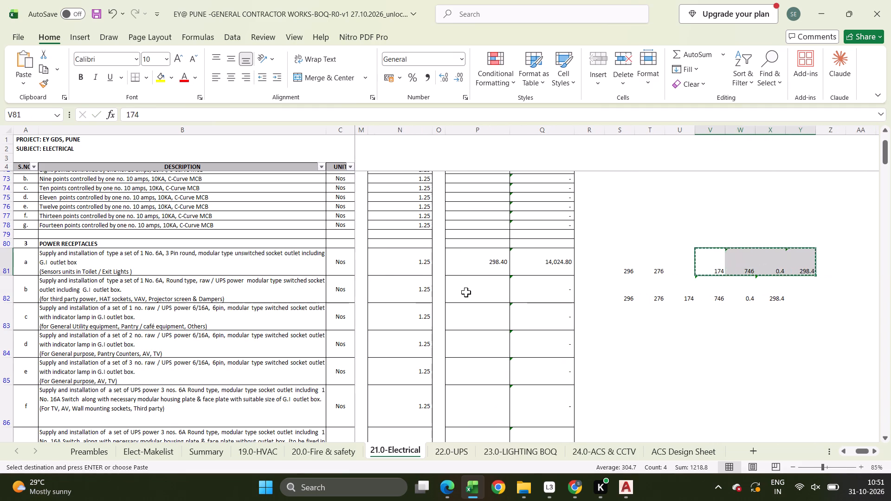
# Link item a's rate in P81 to the calculated result with =Y81 and fill the formula down to P82.
pyautogui.press('Left')
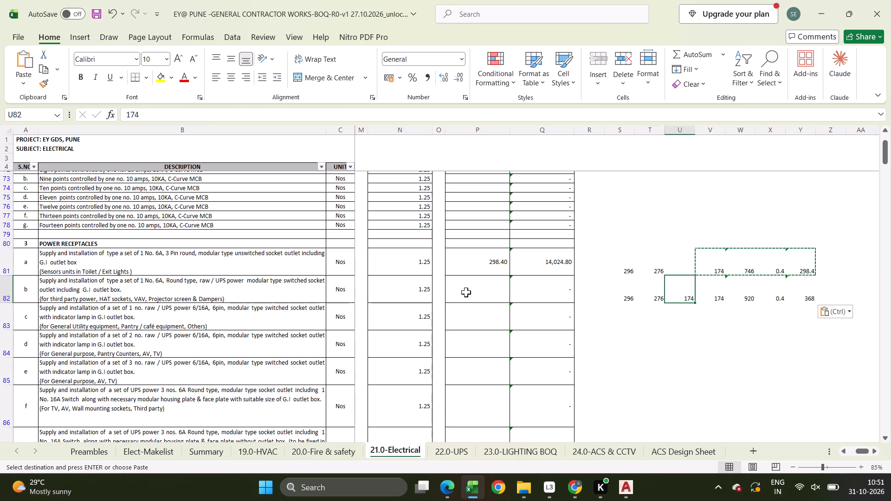
pyautogui.press('Left')
pyautogui.press('Left')
pyautogui.press('Left')
pyautogui.press('Up')
pyautogui.press('Left')
pyautogui.press('Left')
pyautogui.press('=')
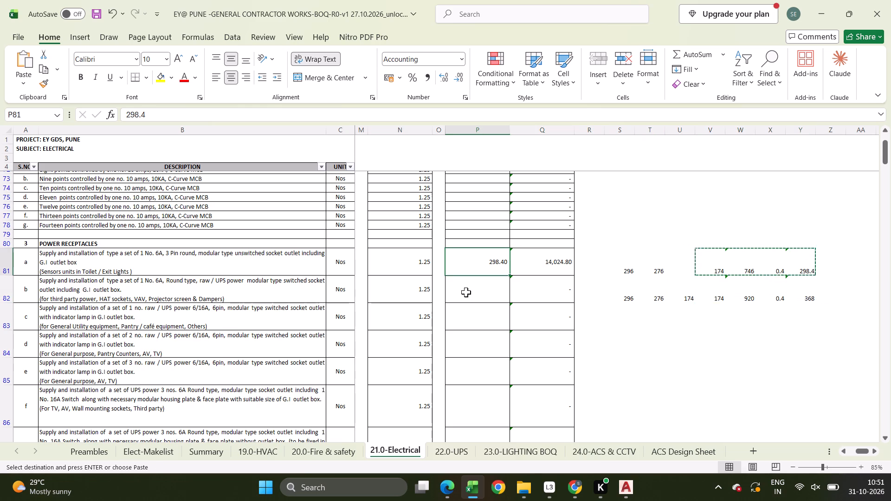
pyautogui.press('Right')
pyautogui.press('Right')
pyautogui.press('Right')
pyautogui.press('Right')
pyautogui.press('Right')
pyautogui.press('Right')
pyautogui.press('Right')
pyautogui.press('Right')
pyautogui.press('Right')
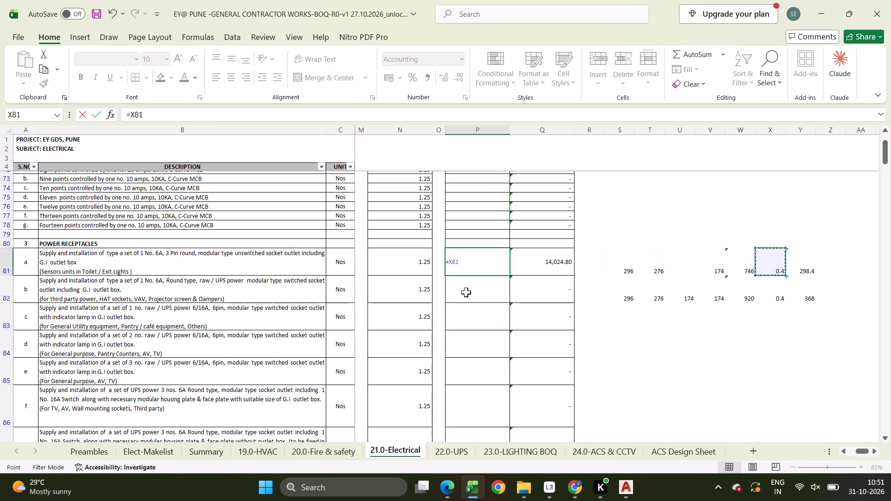
pyautogui.press('Return')
pyautogui.hotkey('shift', 'Up')
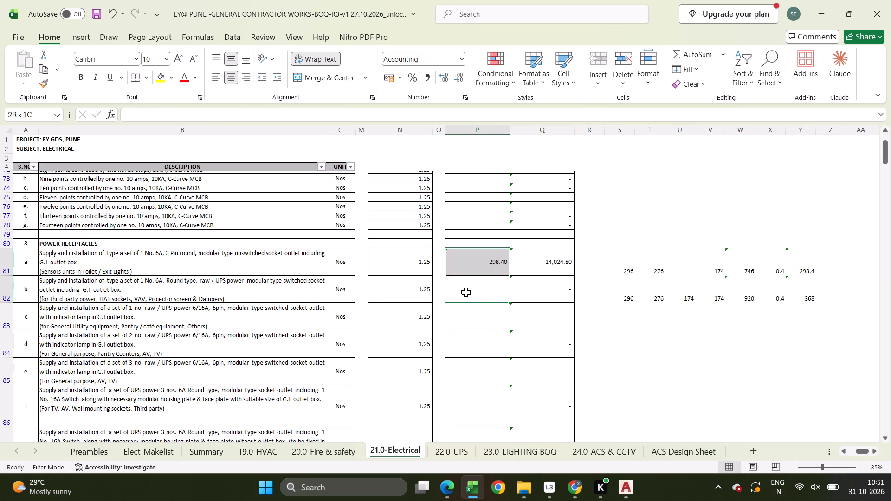
pyautogui.hotkey('ctrl', 'd')
# Clear the duplicate flush box price from U82 in item b's working.
pyautogui.press('Down')
pyautogui.press('Right')
pyautogui.press('Right')
pyautogui.press('Up')
pyautogui.press('Right')
pyautogui.press('Right')
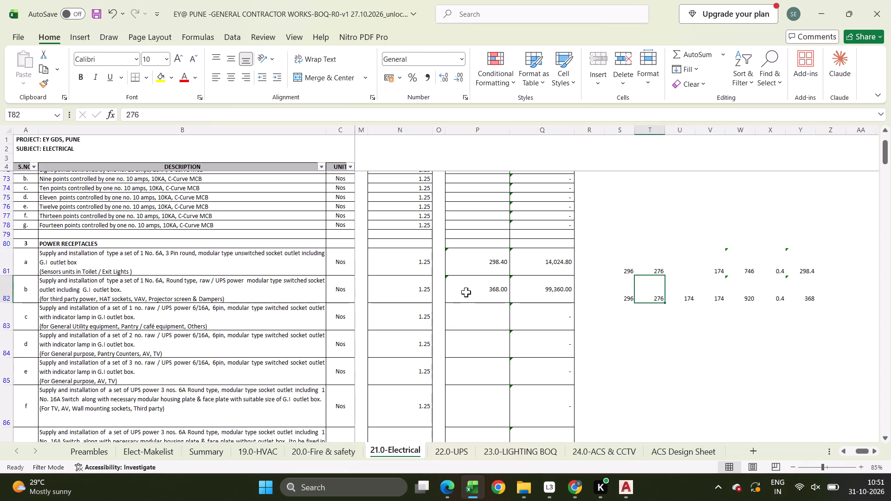
pyautogui.press('Right')
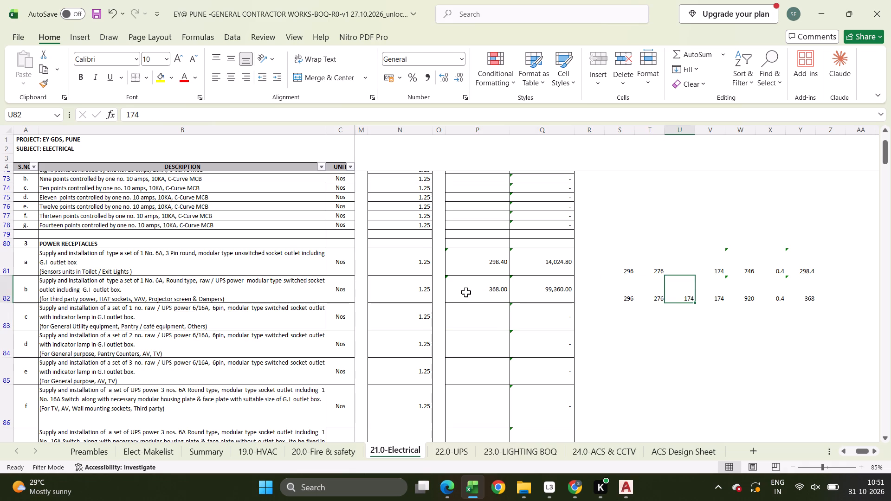
pyautogui.hotkey('alt', 'Tab')
pyautogui.hotkey('alt', 'Tab')
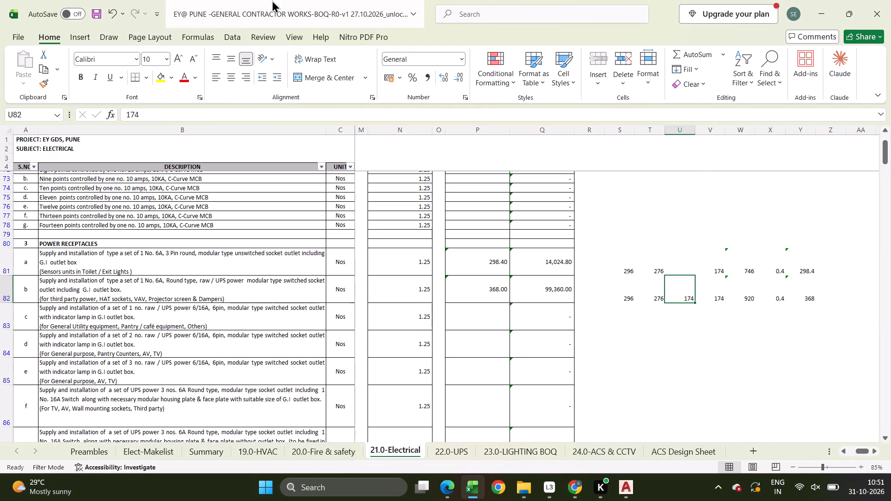
pyautogui.press('Delete')
pyautogui.press('Left')
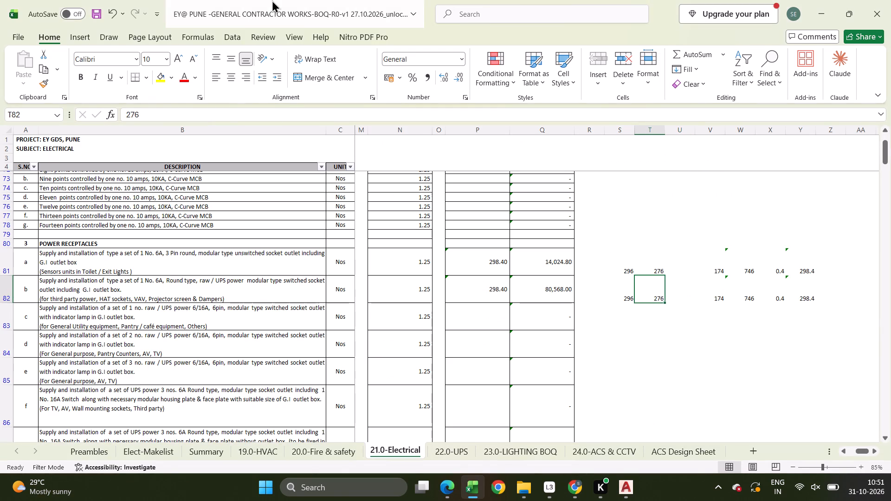
# Move the two cover plate prices from T81:T82 to U81:U82, leaving T81:T82 empty.
pyautogui.hotkey('shift', 'Up')
pyautogui.hotkey('ctrl', 'c')
pyautogui.press('Right')
pyautogui.hotkey('ctrl', 'v')
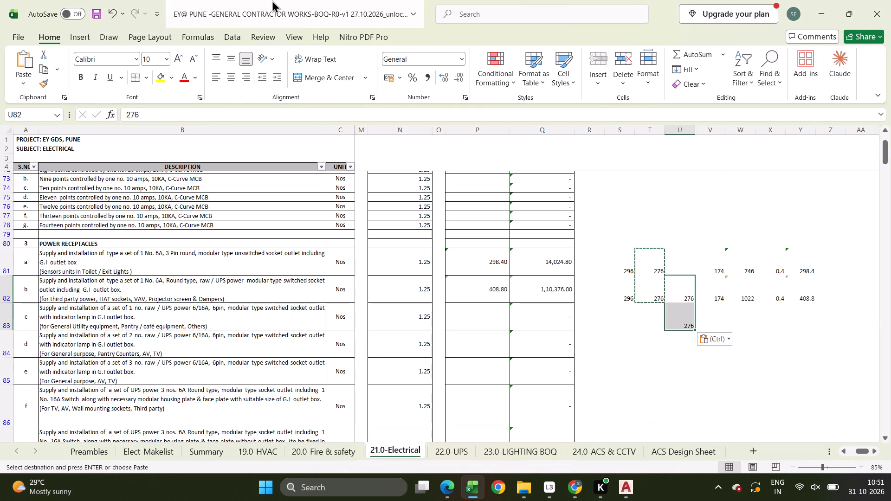
pyautogui.hotkey('ctrl', 'z')
pyautogui.press('Up')
pyautogui.hotkey('ctrl', 'v')
pyautogui.press('Left')
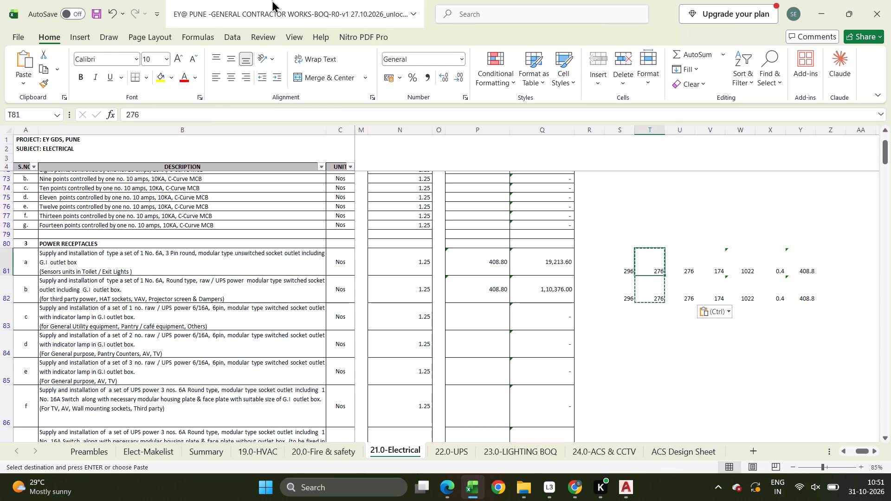
pyautogui.hotkey('shift', 'Down')
pyautogui.press('Delete')
pyautogui.press('Down')
pyautogui.press('Up')
pyautogui.press('Down')
pyautogui.press('Right')
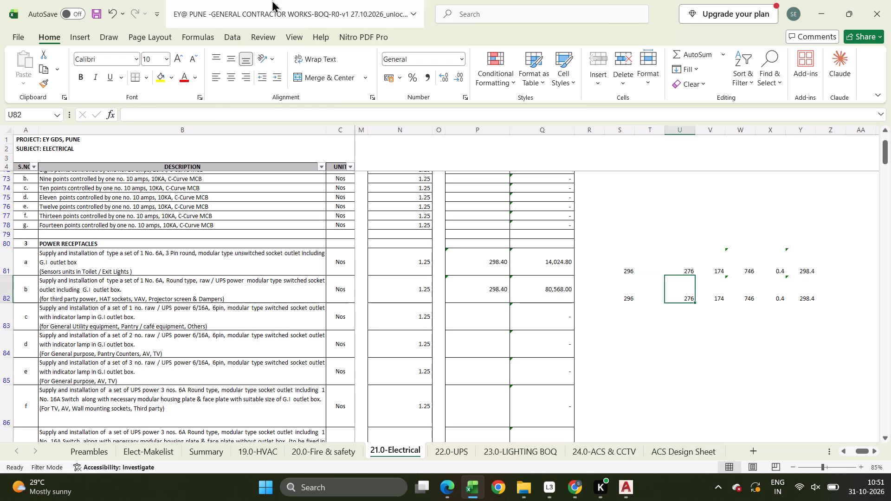
# Look up the 3-module Classic White cover plate in the Legrand price list and enter its price, 290, in U82.
pyautogui.hotkey('alt', 'Tab')
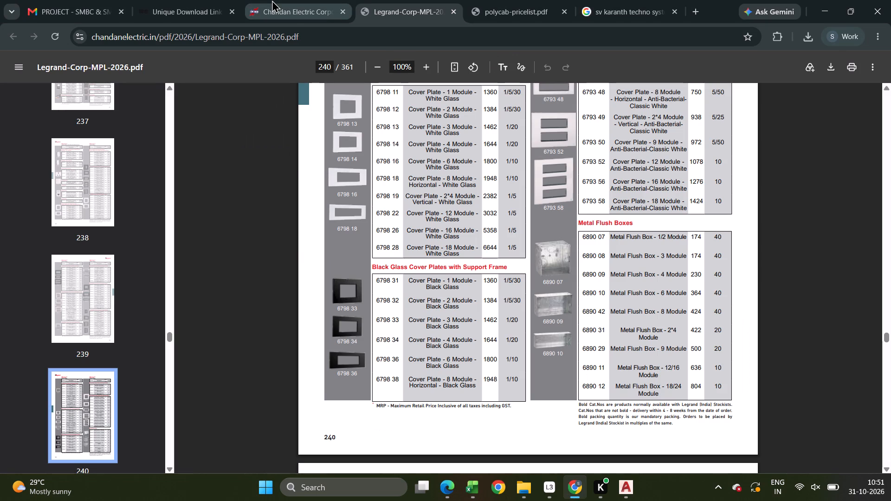
pyautogui.hotkey('alt', 'Tab')
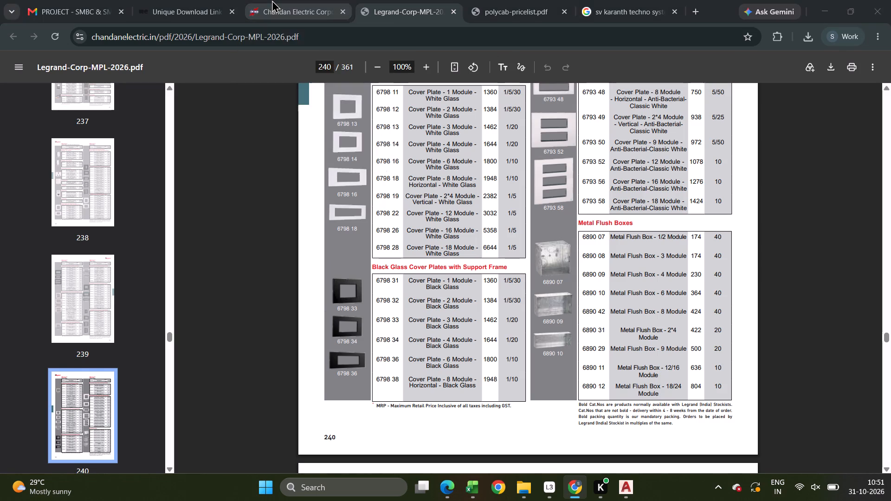
pyautogui.hotkey('alt', 'Tab')
pyautogui.scroll(15, 489, 295)
pyautogui.scroll(14, 493, 284)
pyautogui.scroll(-7, 493, 284)
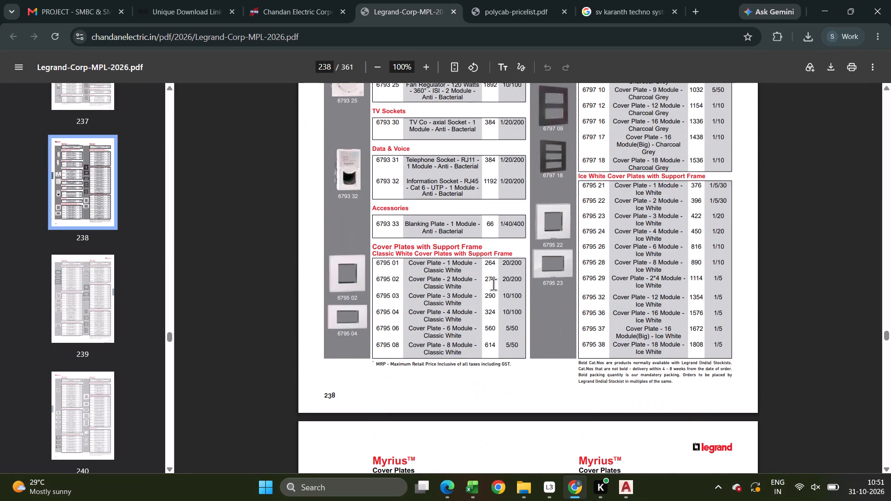
pyautogui.hotkey('alt', 'Tab')
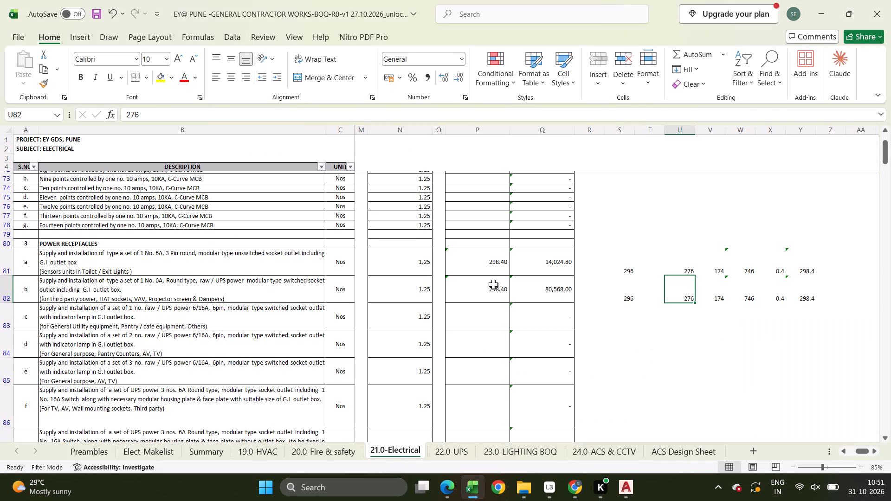
pyautogui.hotkey('alt', 'Tab')
pyautogui.hotkey('alt', 'Tab')
pyautogui.write('290')
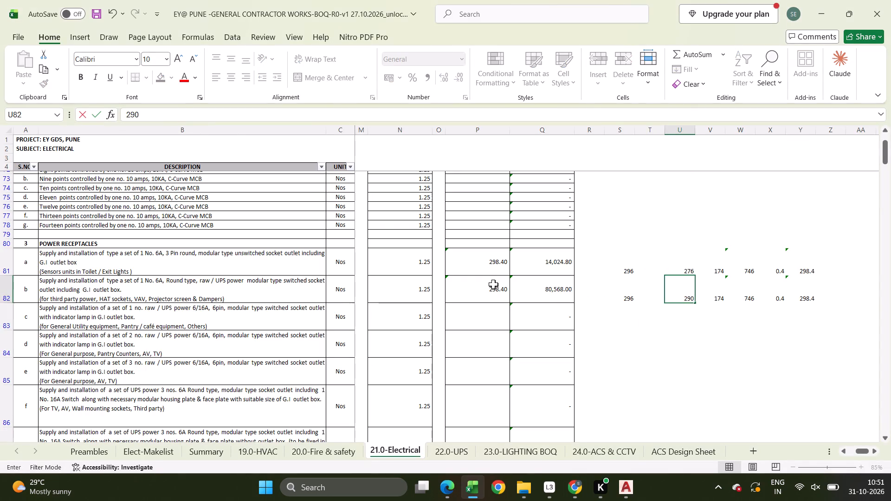
pyautogui.press('Left')
# Look up the 6A one-way 1-module switch in the Legrand price list and enter its price, 166, in T82.
pyautogui.hotkey('alt', 'Tab')
pyautogui.scroll(6, 493, 284)
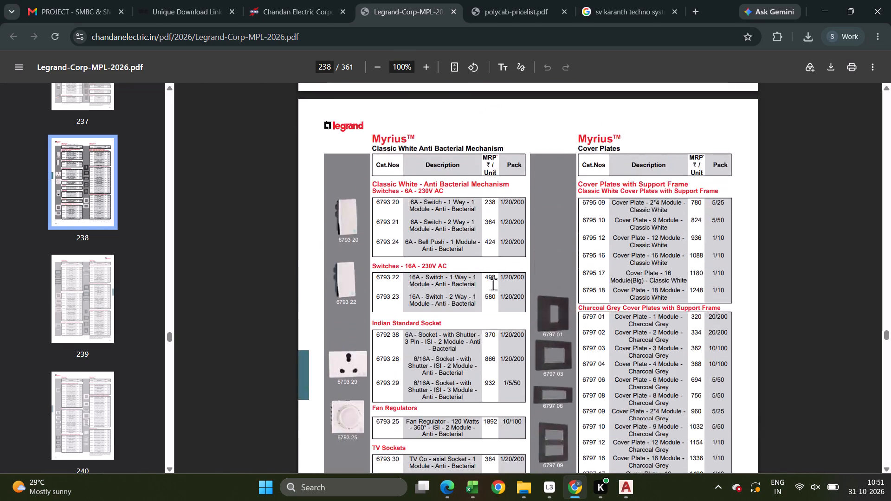
pyautogui.scroll(4, 493, 284)
pyautogui.scroll(-3, 493, 284)
pyautogui.scroll(5, 493, 284)
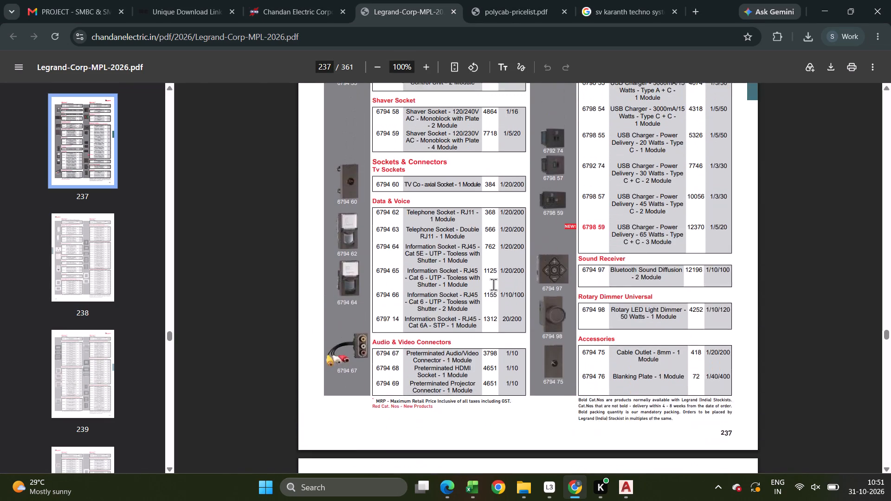
pyautogui.scroll(7, 493, 284)
pyautogui.scroll(16, 493, 284)
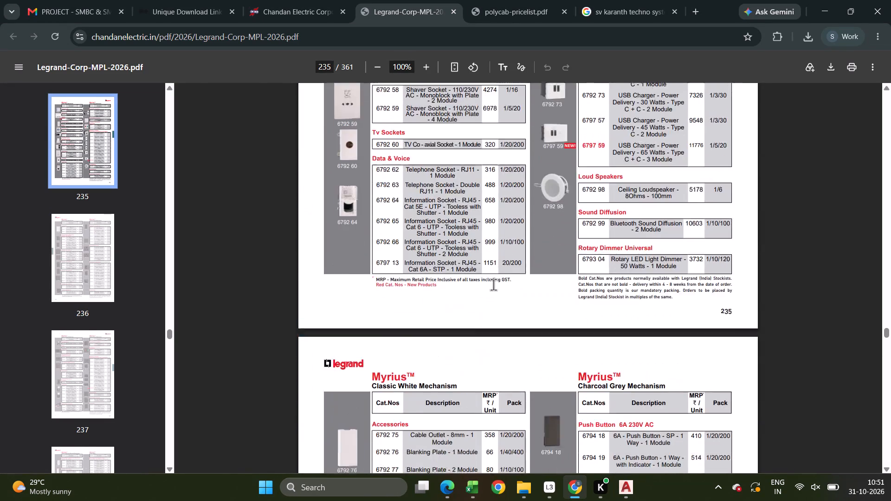
pyautogui.scroll(20, 493, 284)
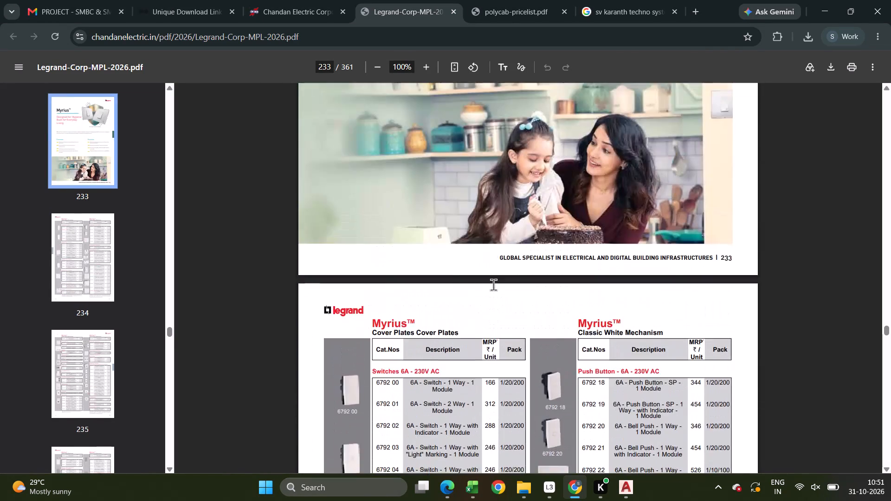
pyautogui.scroll(-3, 493, 284)
pyautogui.hotkey('alt', 'Tab')
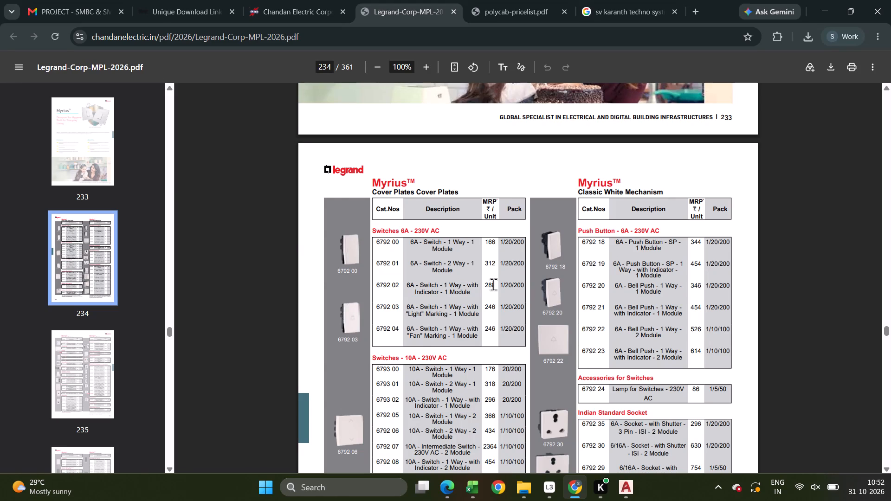
pyautogui.write('166')
pyautogui.press('Return')
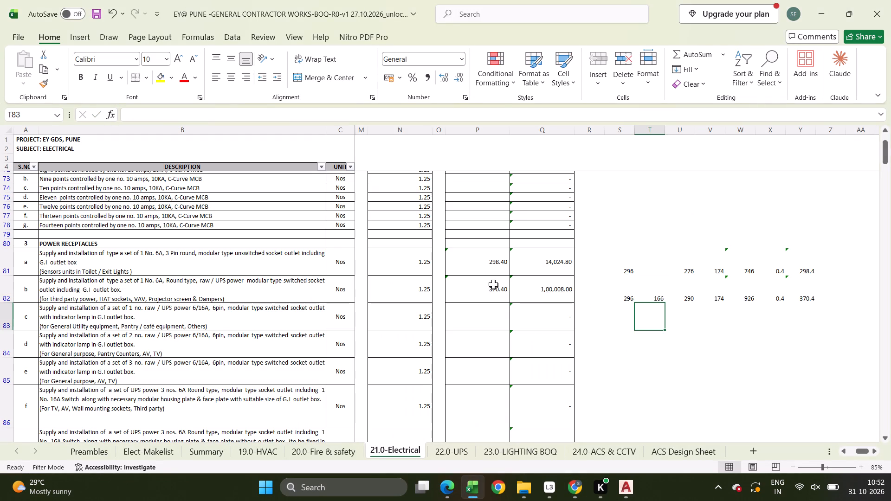
pyautogui.press('Up')
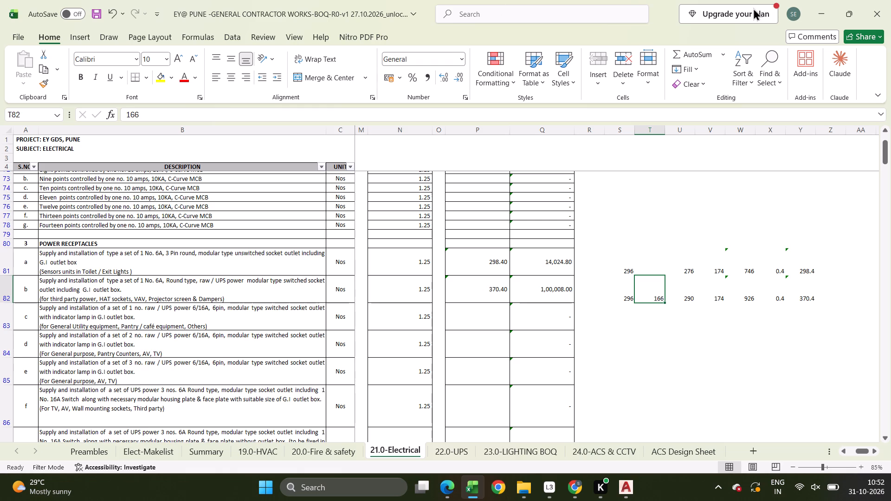
# Copy item b's rate and price working, P82:Y82, into row 83 for item c.
pyautogui.scroll(-1, 577, 350)
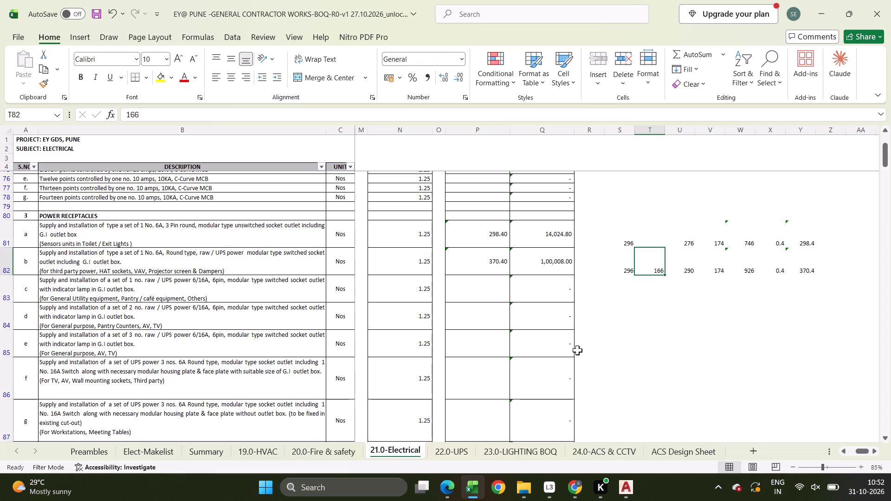
pyautogui.moveTo(485, 261); pyautogui.dragTo(755, 239)
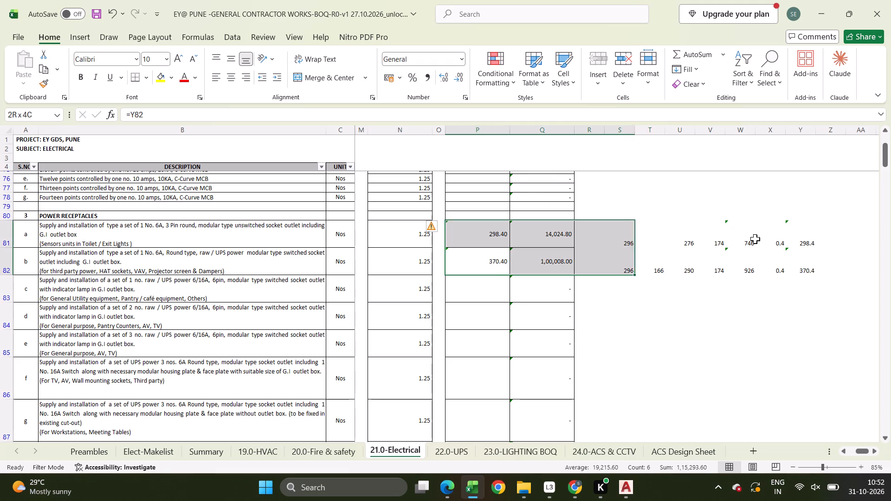
pyautogui.moveTo(755, 239); pyautogui.dragTo(797, 256)
pyautogui.hotkey('ctrl', 'c')
pyautogui.click(489, 285)
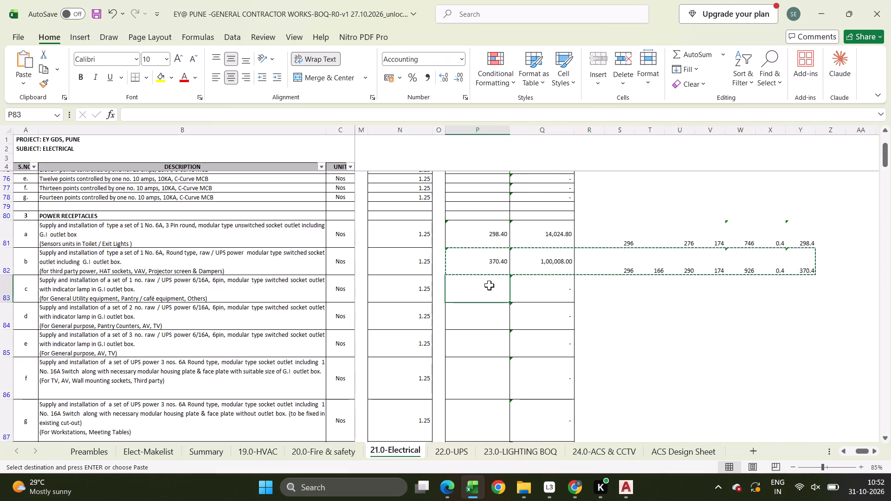
pyautogui.hotkey('ctrl', 'v')
pyautogui.press('Escape')
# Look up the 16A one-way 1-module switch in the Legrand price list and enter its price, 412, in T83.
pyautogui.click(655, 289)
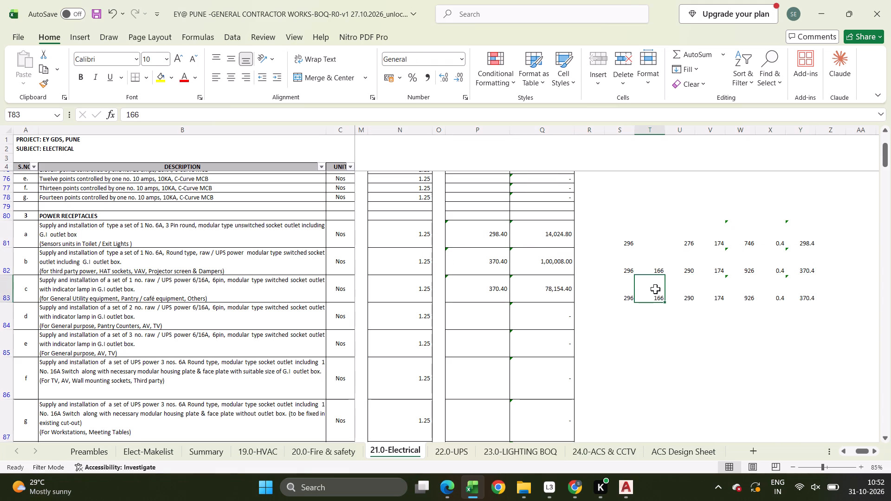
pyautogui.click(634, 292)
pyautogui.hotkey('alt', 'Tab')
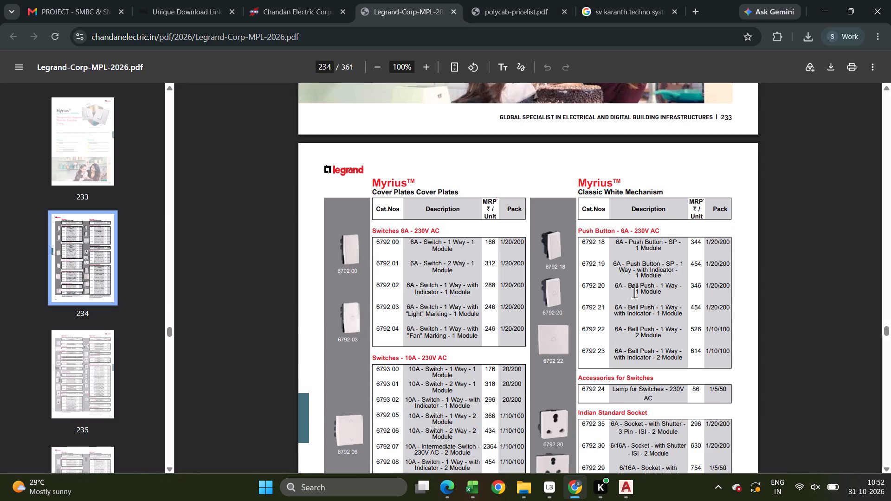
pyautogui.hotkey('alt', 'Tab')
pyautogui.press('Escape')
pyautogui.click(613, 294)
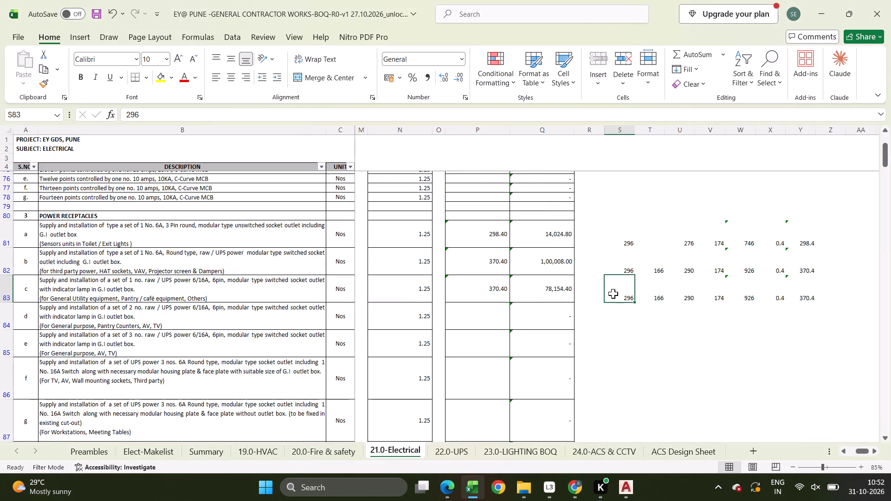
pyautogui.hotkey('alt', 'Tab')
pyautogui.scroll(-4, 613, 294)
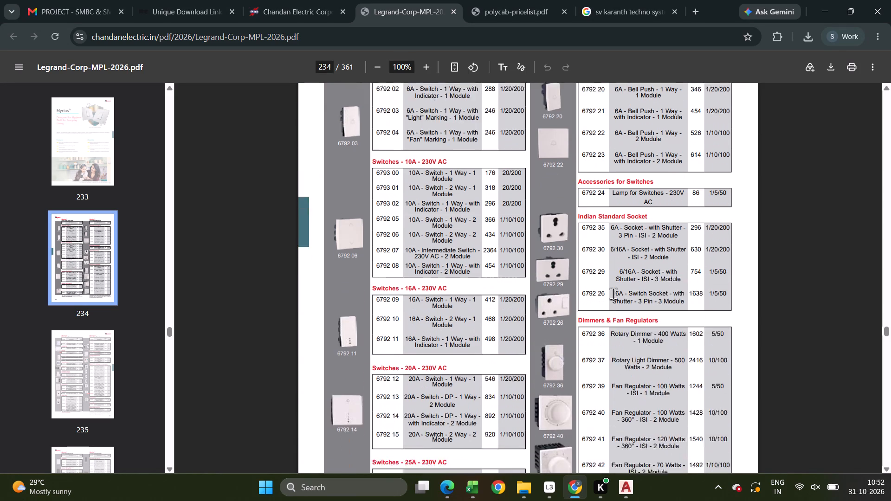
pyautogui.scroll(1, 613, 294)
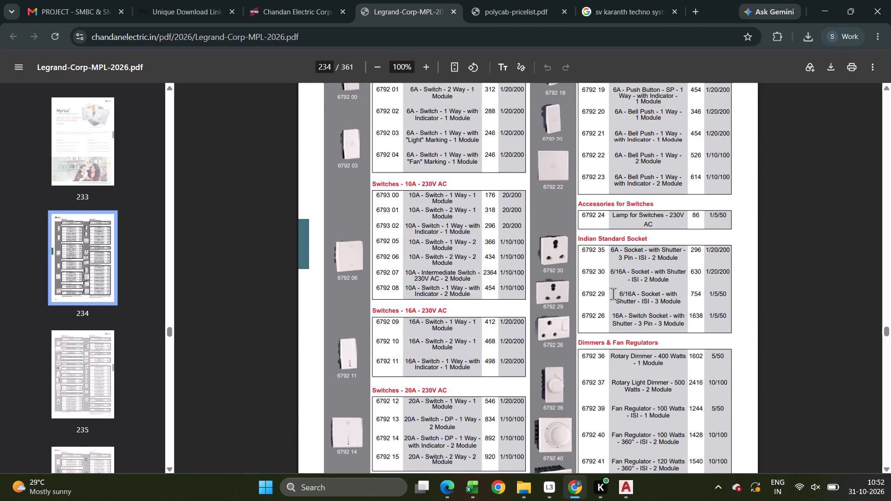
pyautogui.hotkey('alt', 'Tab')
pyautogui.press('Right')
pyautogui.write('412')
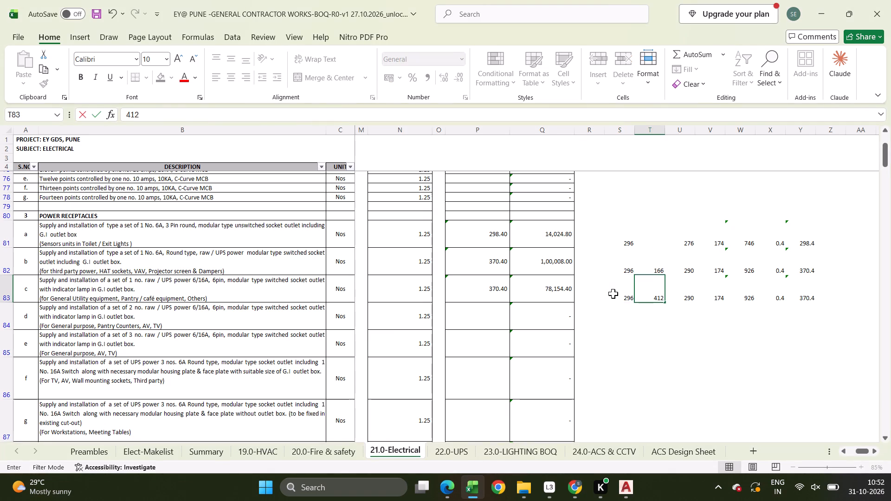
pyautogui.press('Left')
# Enter the Legrand price of the 6/16A 2-module shuttered socket, 630, in S83 for item c.
pyautogui.hotkey('alt', 'Tab')
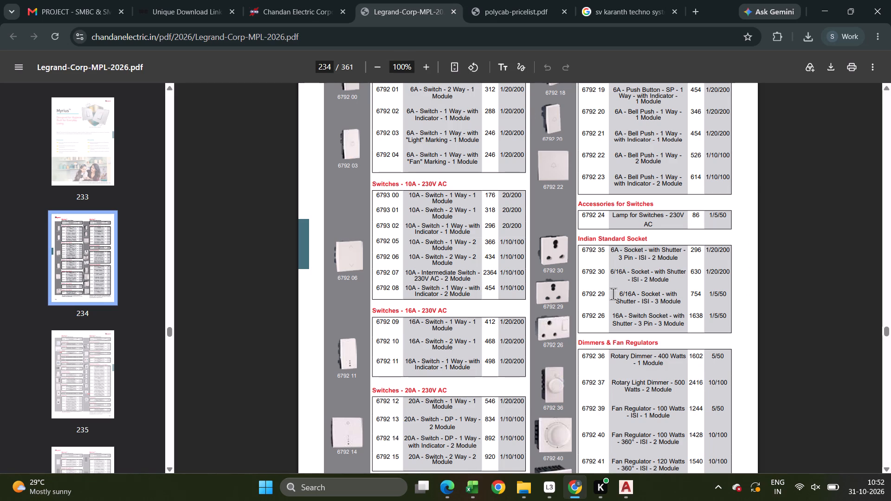
pyautogui.hotkey('alt', 'Tab')
pyautogui.write('630')
pyautogui.press('Return')
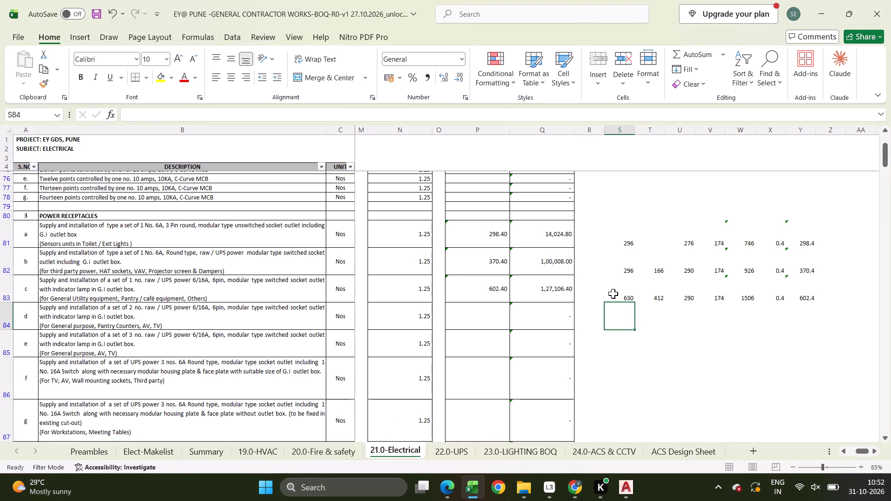
# Look up the 16A one-way 1-module switch with indicator in the Legrand price list and enter its price, 498, in T83.
pyautogui.hotkey('alt', 'Tab')
pyautogui.scroll(5, 613, 294)
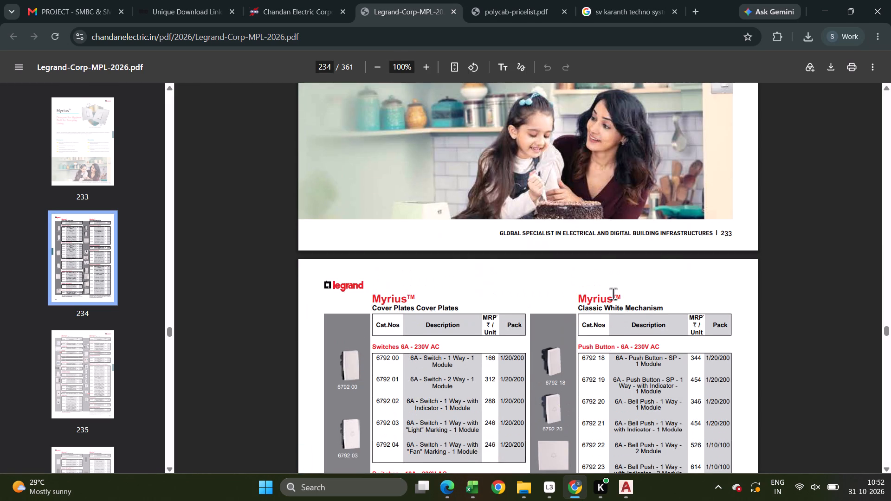
pyautogui.scroll(12, 613, 294)
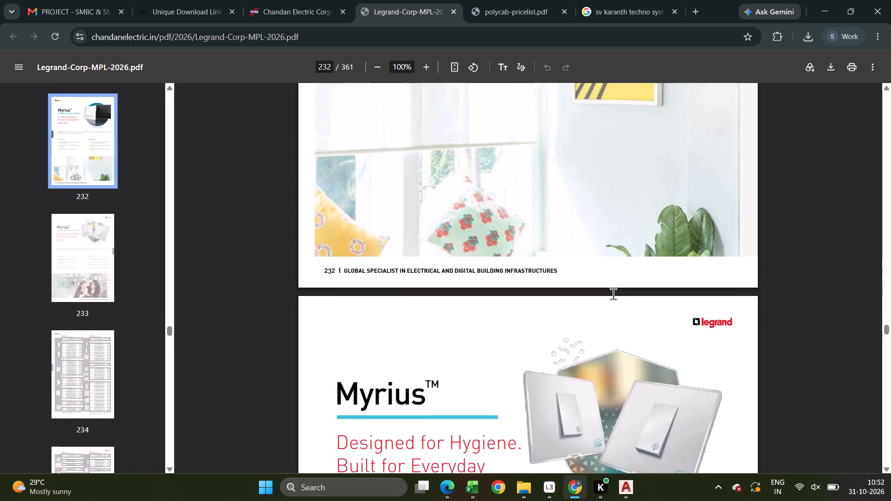
pyautogui.scroll(-18, 613, 294)
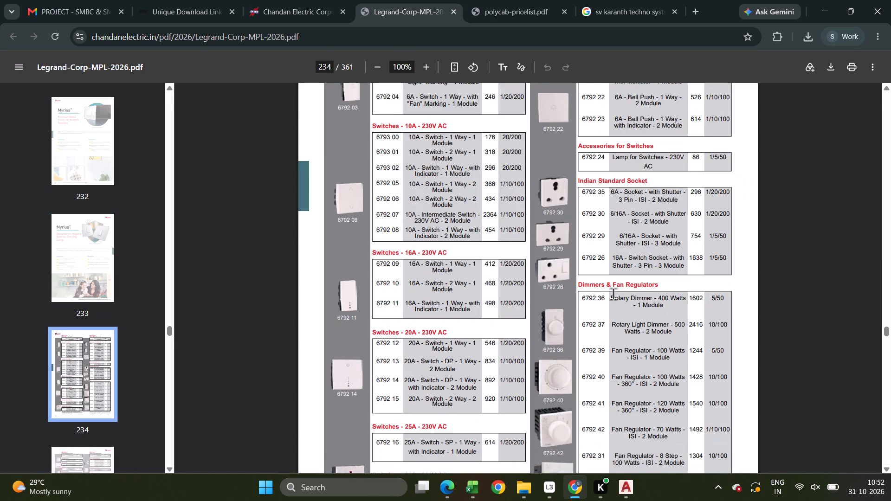
pyautogui.hotkey('alt', 'Tab')
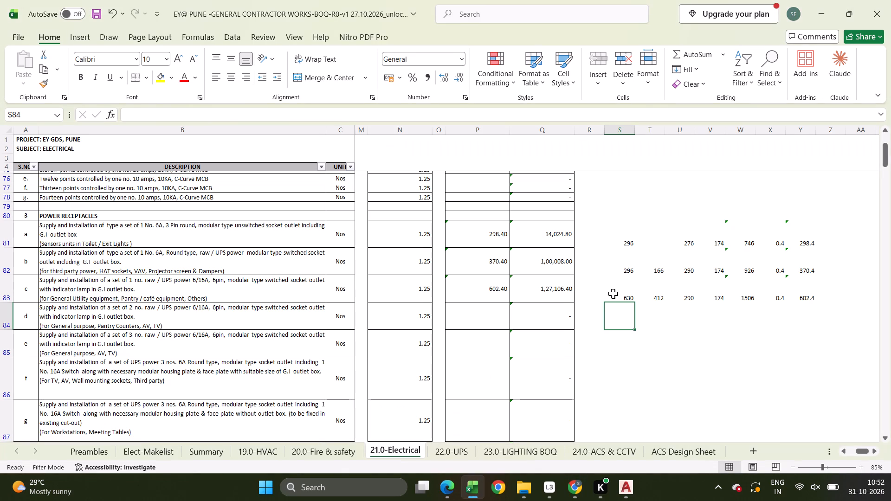
pyautogui.hotkey('alt', 'Tab')
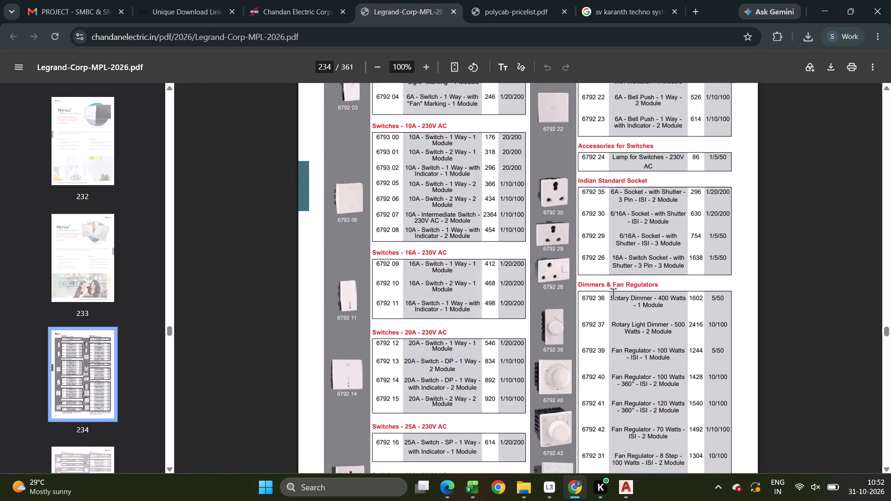
pyautogui.hotkey('alt', 'Tab')
pyautogui.click(649, 295)
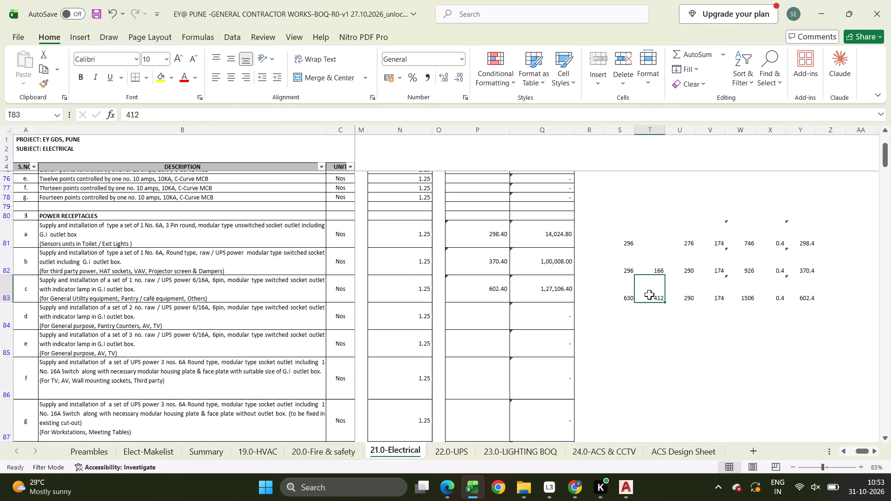
pyautogui.write('498')
pyautogui.press('Return')
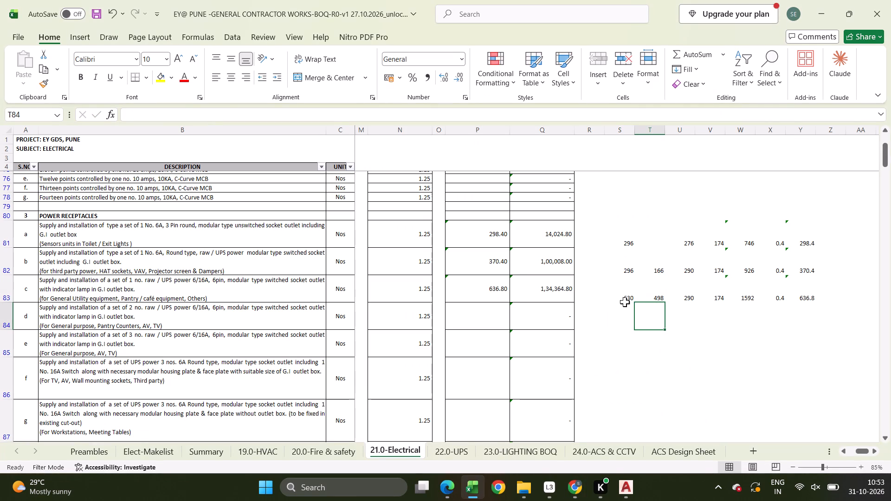
# Copy item c's rate and price working, P83:Y83, into row 84 for item d.
pyautogui.moveTo(478, 286); pyautogui.dragTo(810, 287)
pyautogui.hotkey('ctrl', 'c')
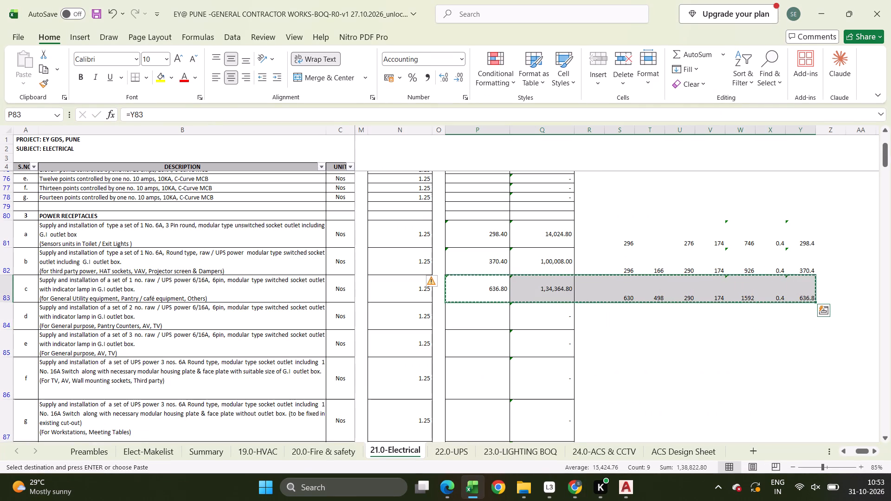
pyautogui.click(483, 321)
pyautogui.hotkey('ctrl', 'v')
pyautogui.press('Escape')
# Change item d's socket price in S84 to the formula =630*2 to cover two sockets.
pyautogui.click(621, 315)
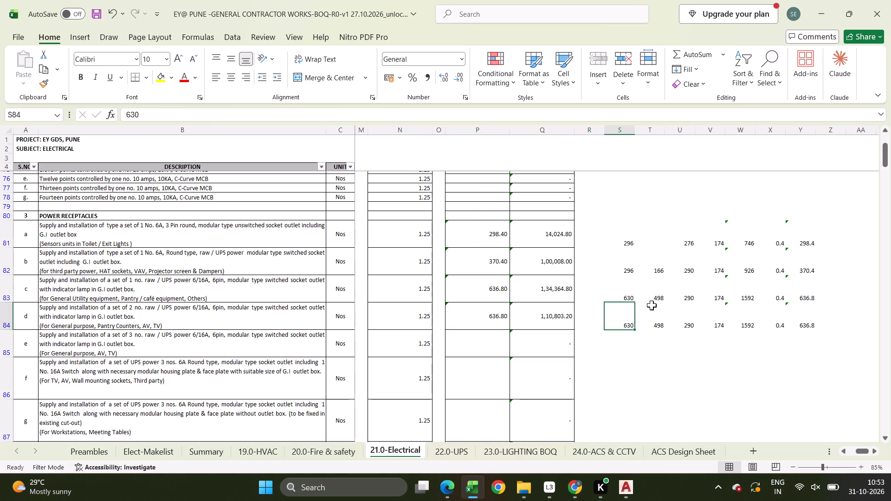
pyautogui.press('F2')
pyautogui.press('Up')
pyautogui.press('=')
pyautogui.press('Down')
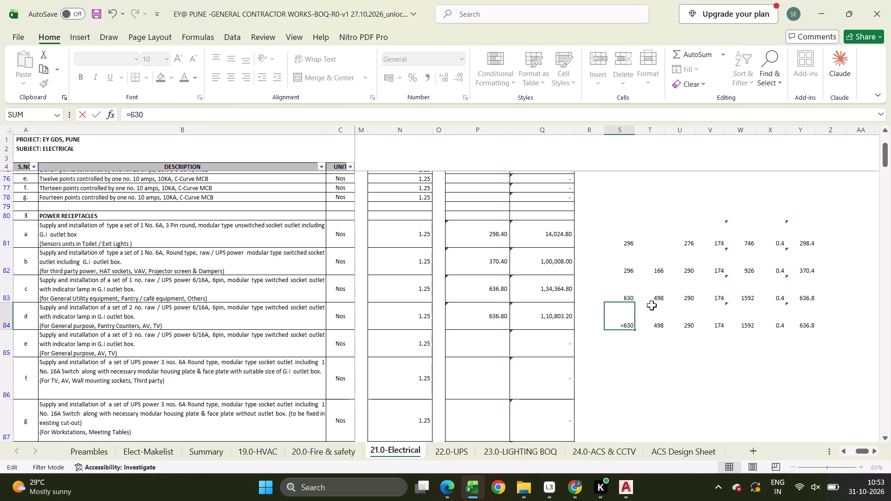
pyautogui.write('*2')
pyautogui.press('Return')
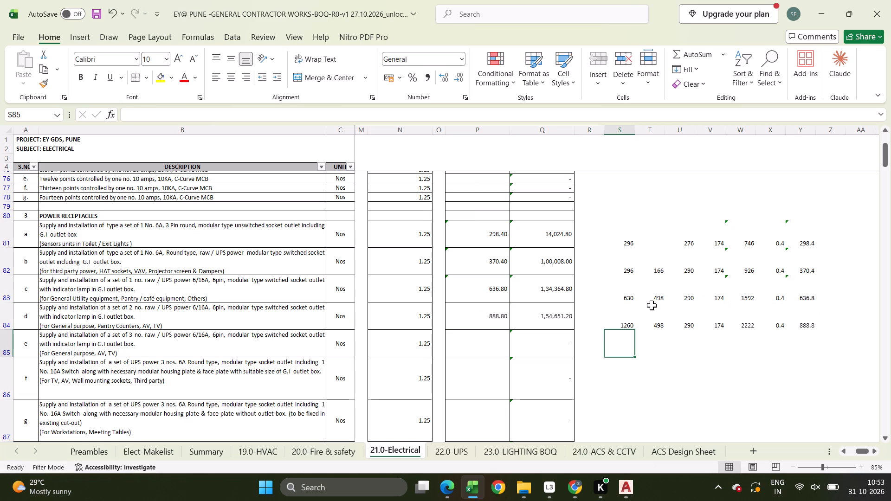
# Look up the 6-module Classic White cover plate in the Legrand price list and enter its price, 560, in U84.
pyautogui.press('Up')
pyautogui.press('Right')
pyautogui.press('Right')
pyautogui.hotkey('alt', 'Tab')
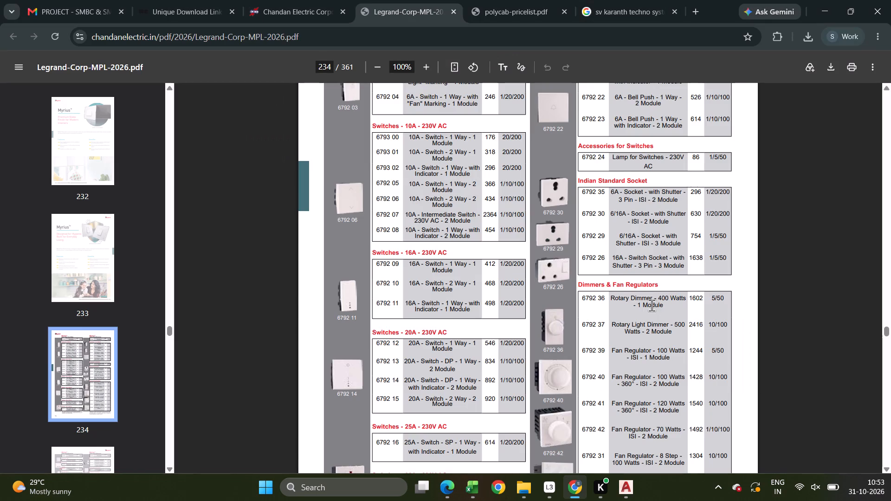
pyautogui.scroll(-20, 601, 318)
pyautogui.scroll(-6, 601, 318)
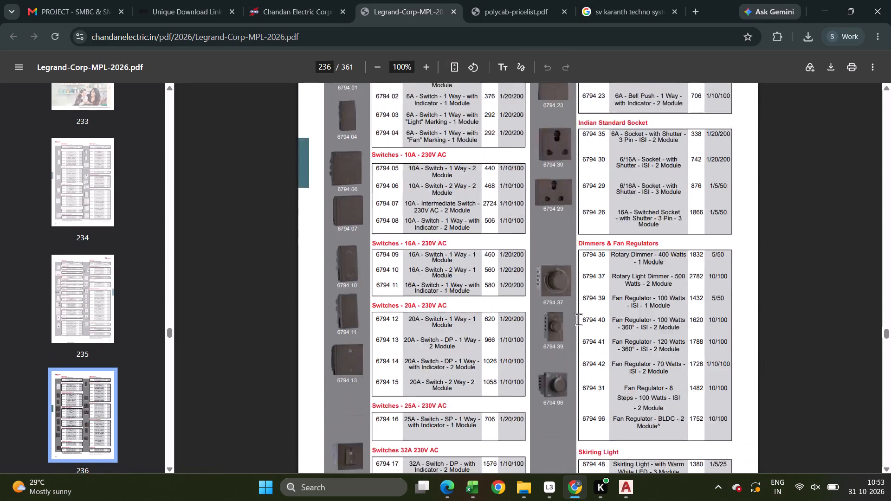
pyautogui.scroll(-20, 578, 319)
pyautogui.scroll(-5, 578, 319)
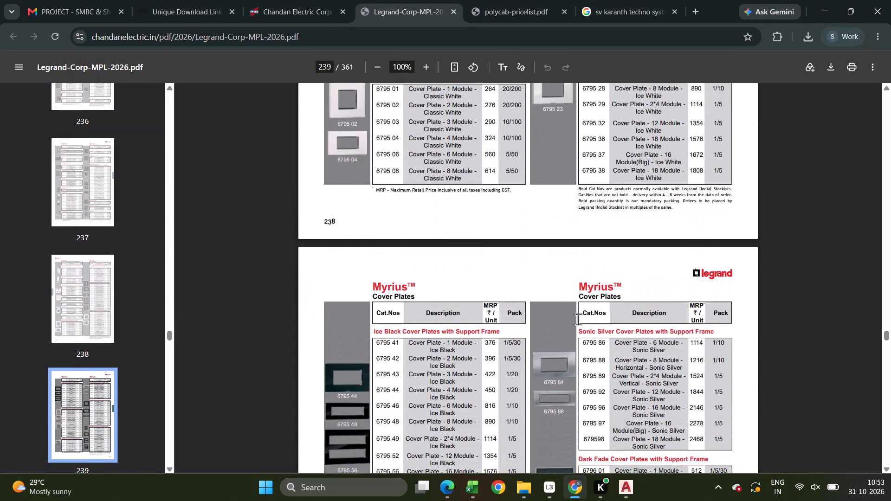
pyautogui.scroll(-7, 578, 319)
pyautogui.scroll(14, 578, 320)
pyautogui.scroll(-6, 578, 320)
pyautogui.scroll(2, 578, 320)
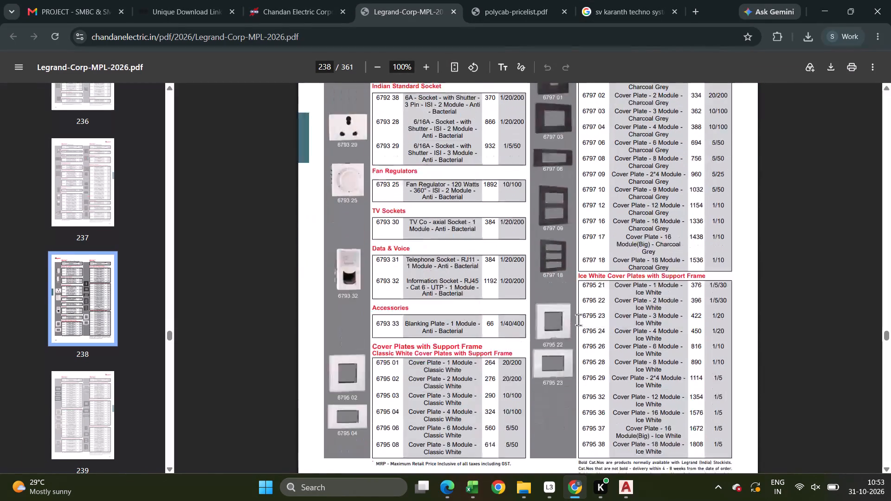
pyautogui.scroll(2, 578, 320)
pyautogui.scroll(-4, 578, 320)
pyautogui.scroll(7, 578, 320)
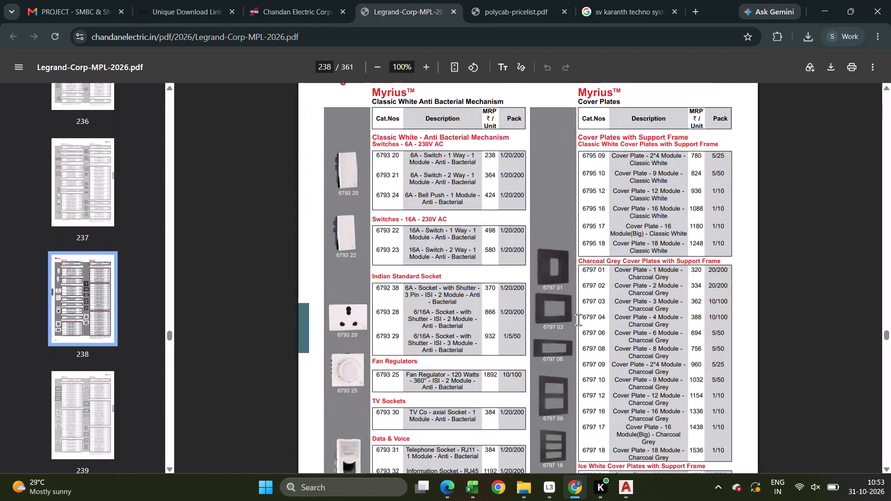
pyautogui.scroll(-4, 578, 320)
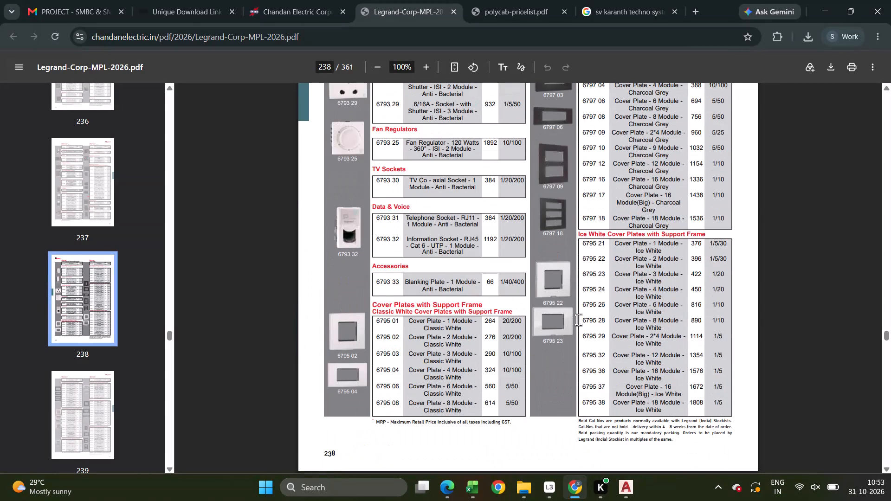
pyautogui.hotkey('alt', 'Tab')
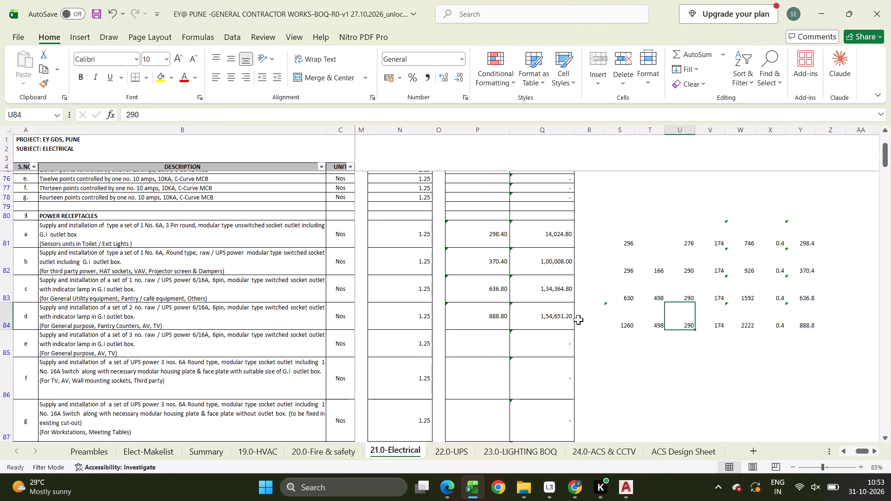
pyautogui.hotkey('alt', 'Tab')
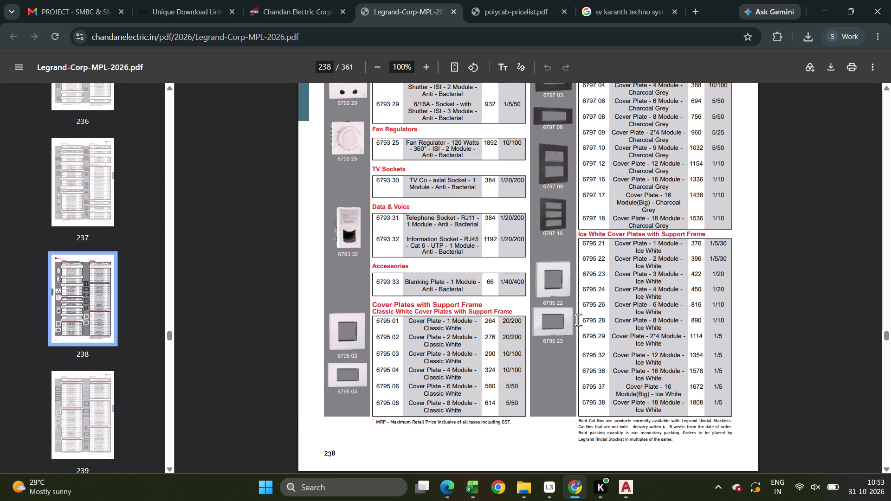
pyautogui.hotkey('alt', 'Tab')
pyautogui.write('560')
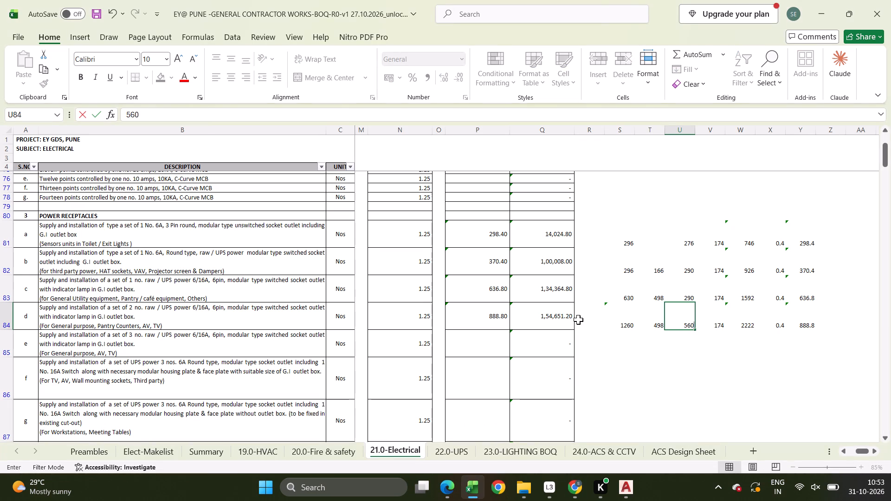
pyautogui.press('Right')
# Look up the 6-module metal flush box in the Legrand price list and enter its price, 364, in V84.
pyautogui.hotkey('alt', 'Tab')
pyautogui.scroll(-1, 578, 320)
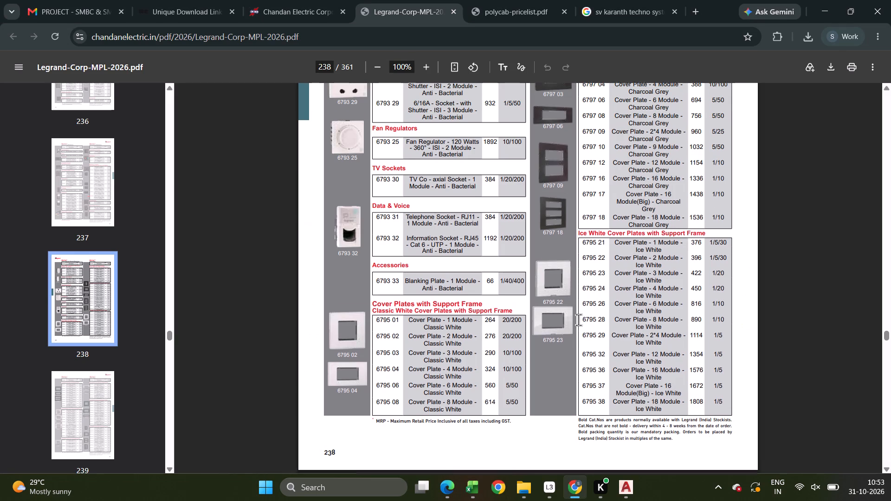
pyautogui.scroll(-18, 578, 320)
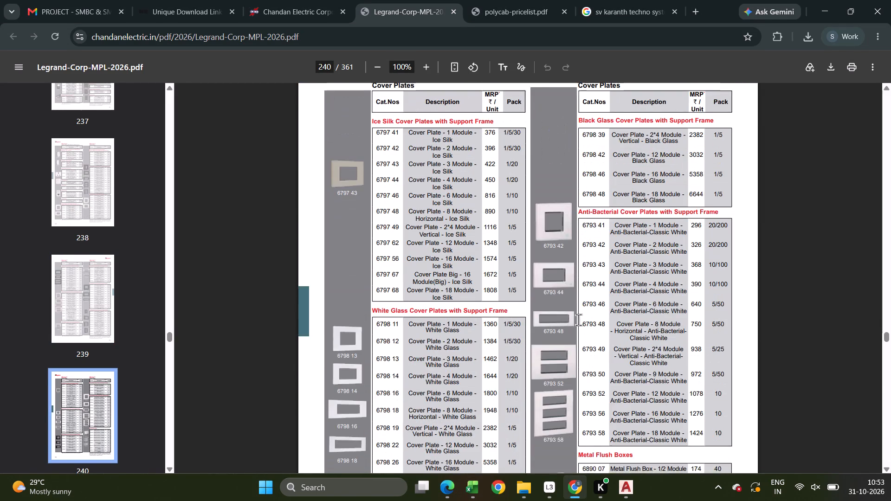
pyautogui.scroll(-9, 578, 320)
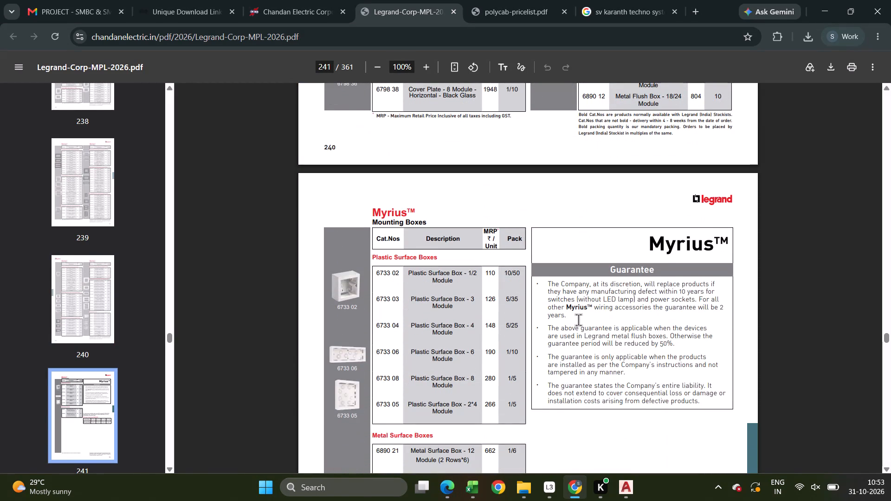
pyautogui.scroll(-5, 578, 320)
pyautogui.scroll(12, 578, 320)
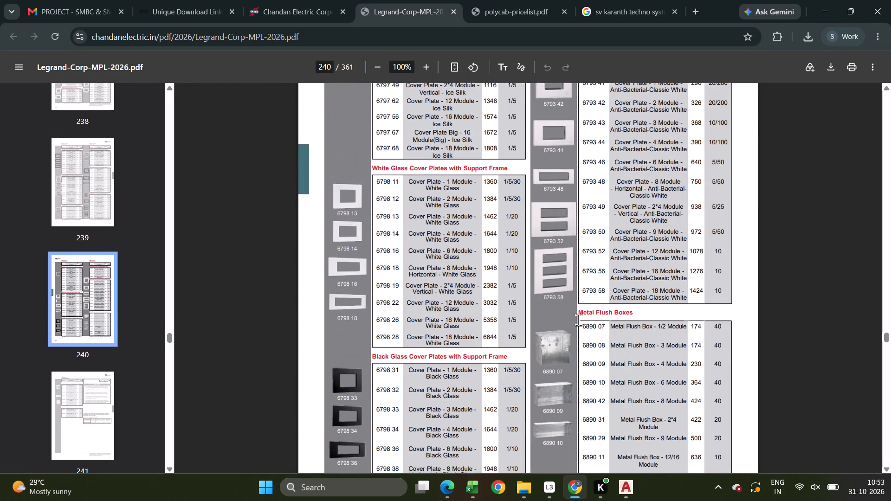
pyautogui.scroll(-2, 578, 320)
pyautogui.hotkey('alt', 'Tab')
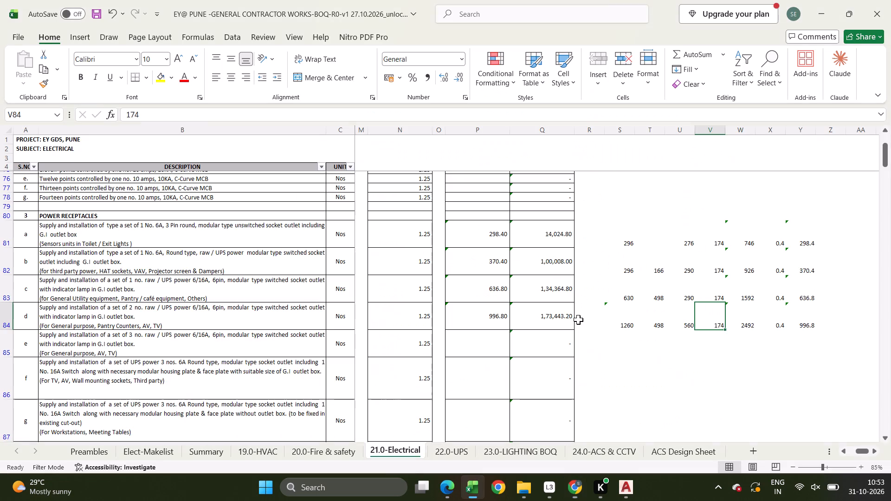
pyautogui.write('364')
pyautogui.press('Return')
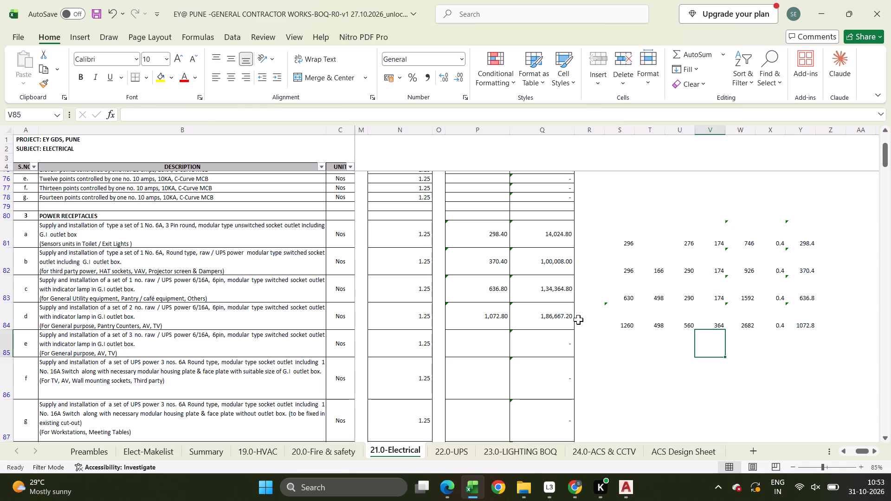
# Review the Myrius switch, socket, cover plate and flush box pages of the Legrand price list for item e's components.
pyautogui.hotkey('alt', 'Tab')
pyautogui.scroll(-2, 578, 320)
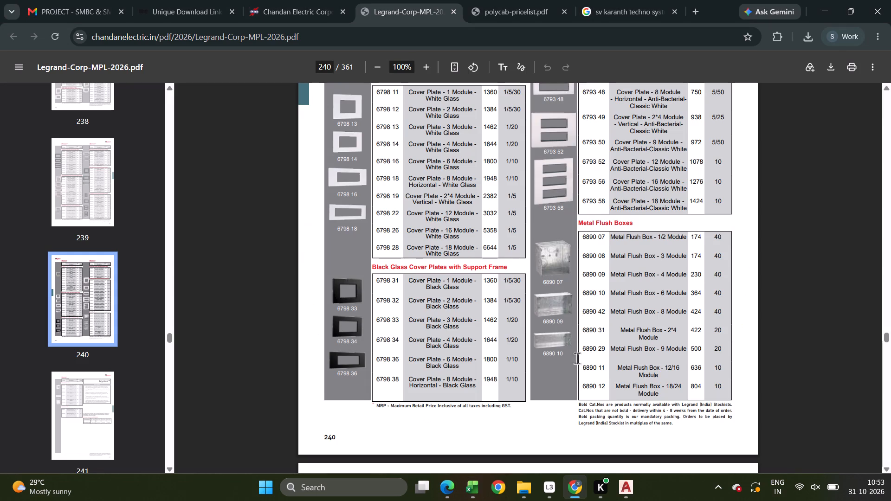
pyautogui.scroll(-18, 577, 358)
pyautogui.scroll(3, 558, 365)
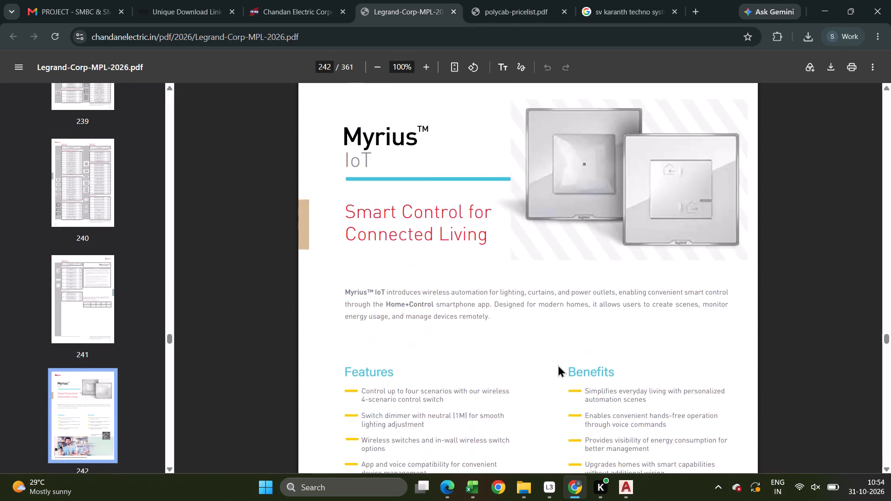
pyautogui.scroll(2, 558, 365)
pyautogui.moveTo(558, 365); pyautogui.dragTo(547, 212, button='middle')
pyautogui.scroll(1, 547, 212)
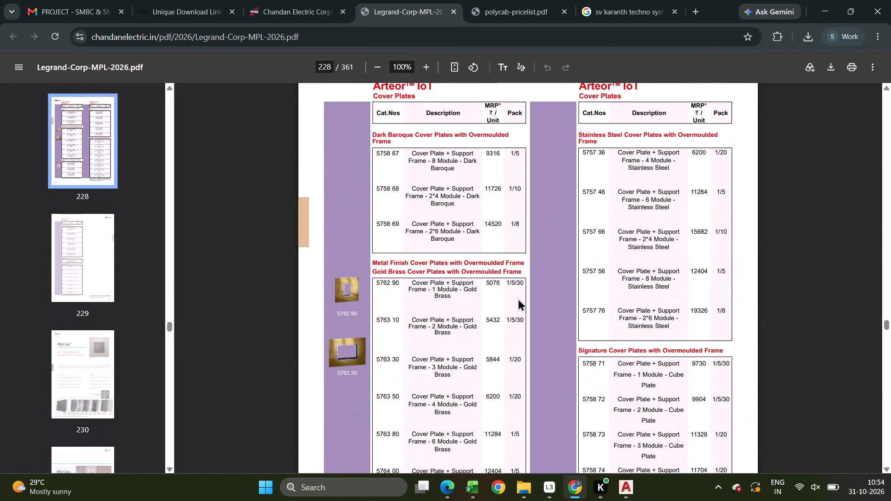
pyautogui.scroll(-20, 517, 303)
pyautogui.scroll(-10, 517, 303)
pyautogui.scroll(1, 459, 334)
pyautogui.scroll(-7, 459, 334)
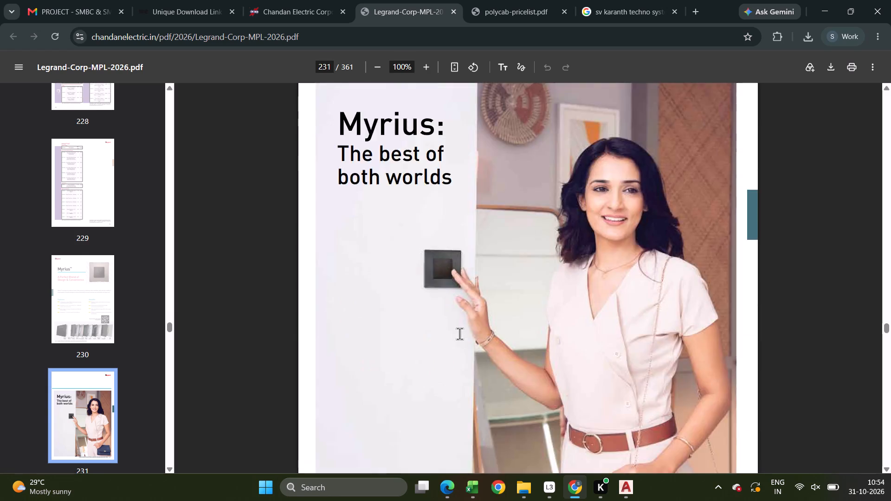
pyautogui.scroll(-20, 459, 334)
pyautogui.scroll(-11, 459, 334)
pyautogui.scroll(1, 459, 334)
pyautogui.scroll(-1, 459, 334)
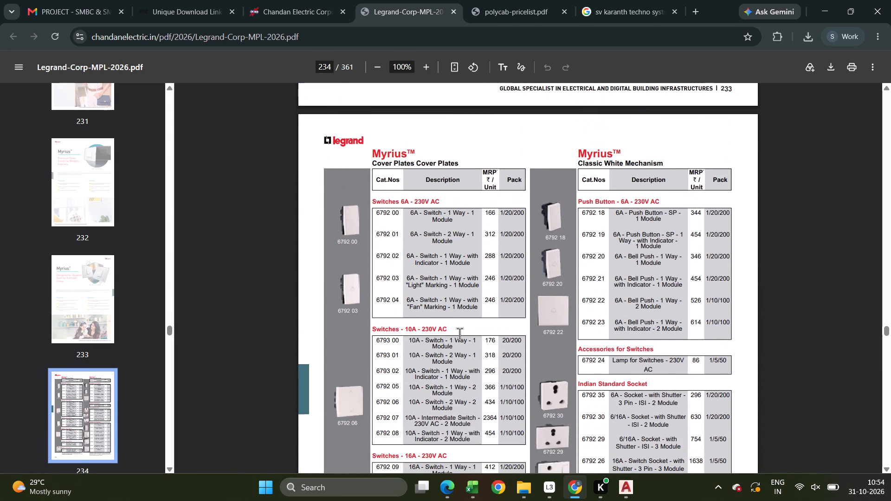
pyautogui.scroll(-14, 459, 334)
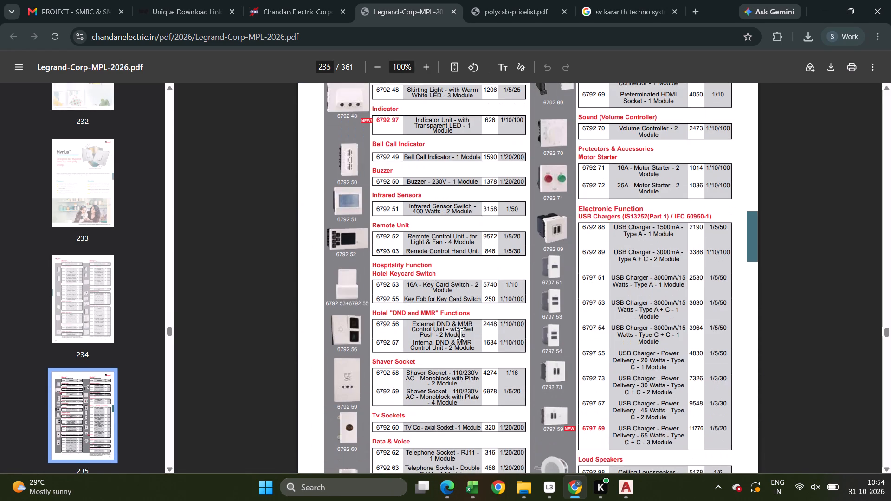
pyautogui.scroll(7, 459, 334)
pyautogui.scroll(-7, 459, 334)
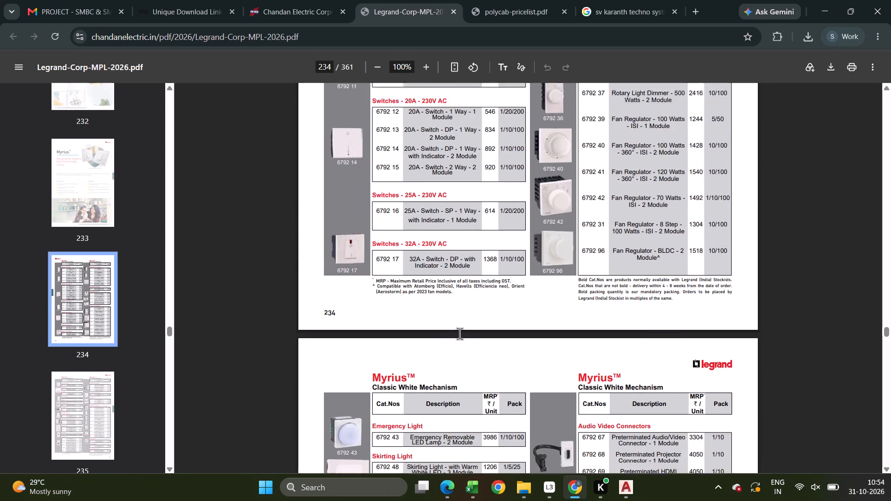
pyautogui.scroll(-17, 459, 334)
pyautogui.scroll(-6, 459, 334)
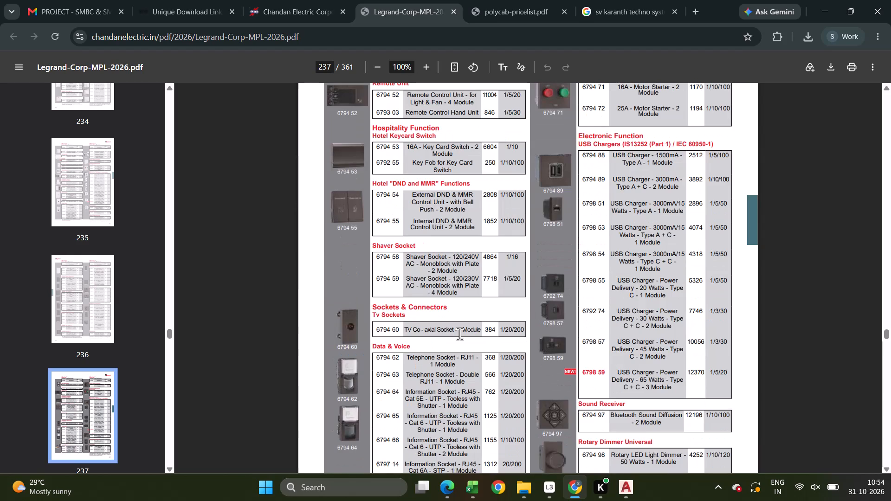
pyautogui.scroll(-19, 459, 334)
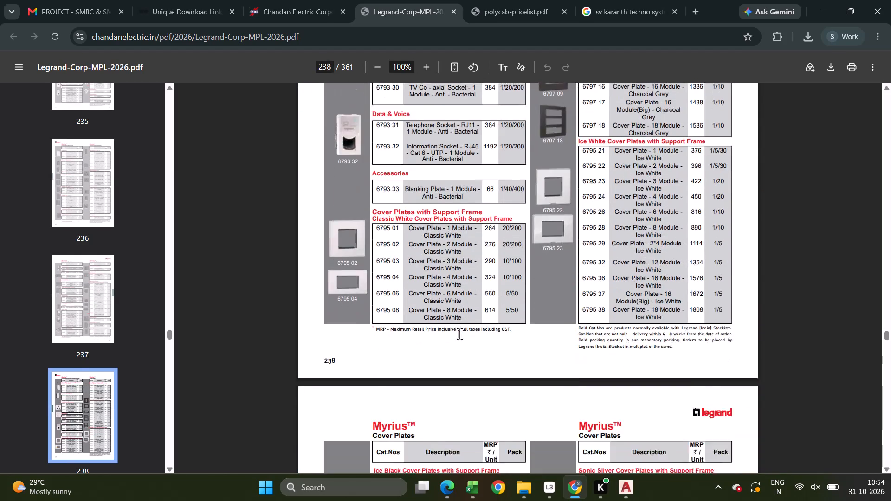
pyautogui.scroll(-14, 459, 334)
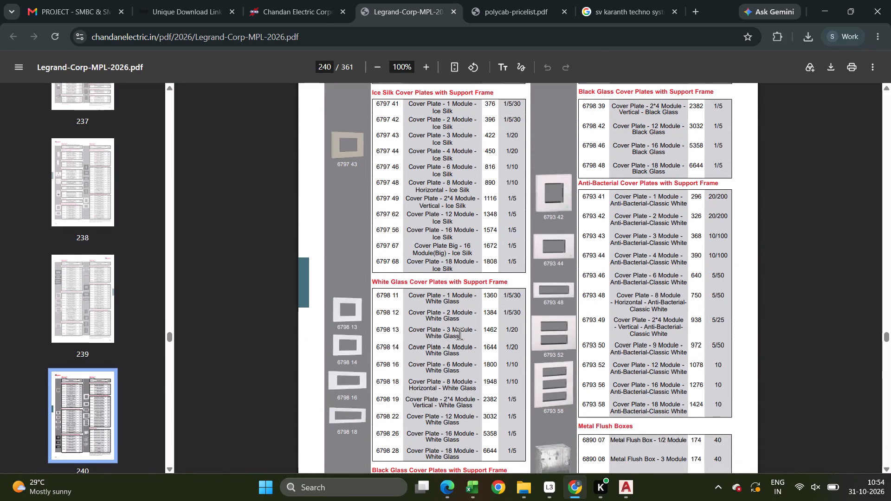
# Copy item d's rate and price working, P84:Y84, into row 85 for item e on the 21.0-Electrical sheet.
pyautogui.hotkey('alt', 'Tab')
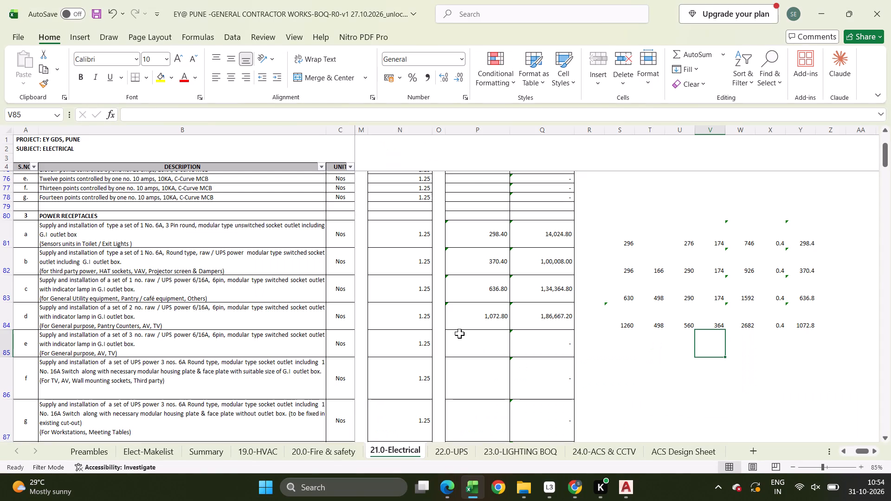
pyautogui.scroll(-1, 459, 334)
pyautogui.moveTo(473, 289); pyautogui.dragTo(807, 310)
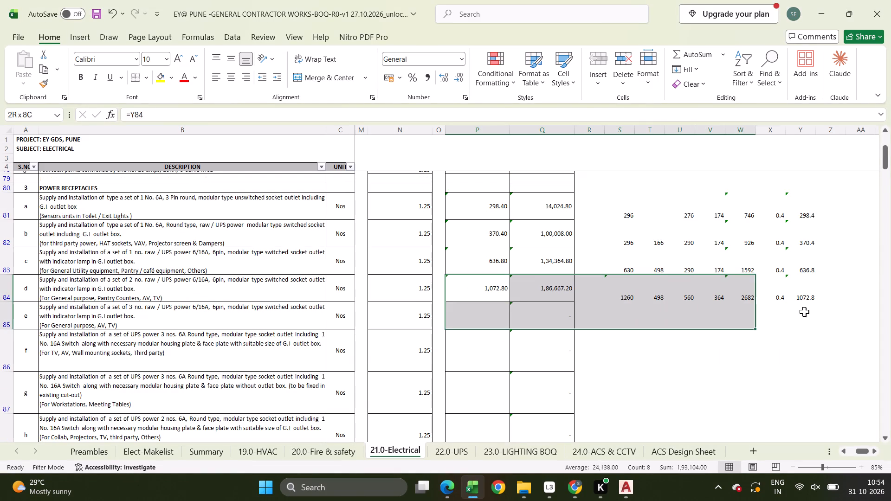
pyautogui.moveTo(807, 310); pyautogui.dragTo(807, 294)
pyautogui.hotkey('ctrl', 'c')
pyautogui.click(489, 319)
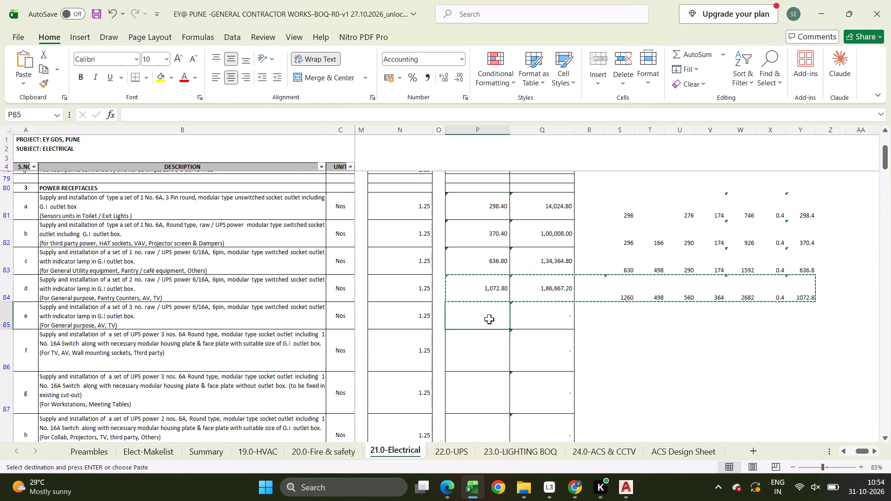
pyautogui.hotkey('ctrl', 'v')
# Change item e's socket price in S85 to the formula =630*3 to cover three sockets.
pyautogui.click(625, 320)
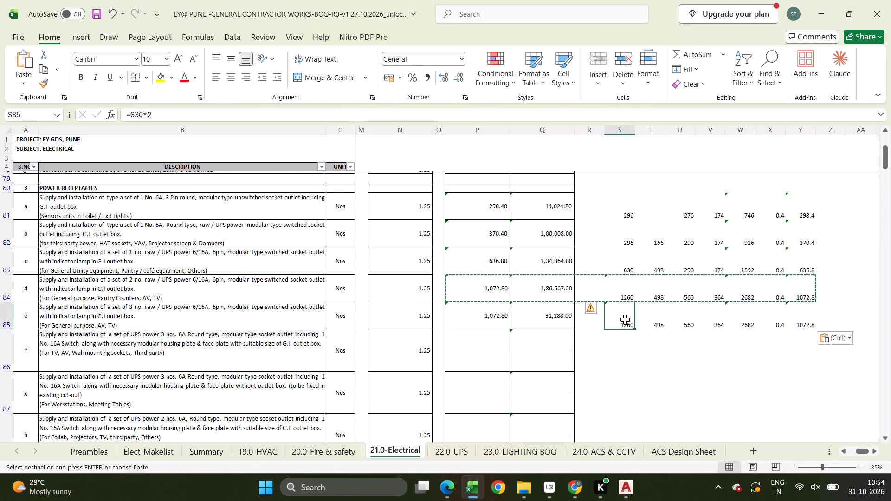
pyautogui.press('F2')
pyautogui.press('BackSpace')
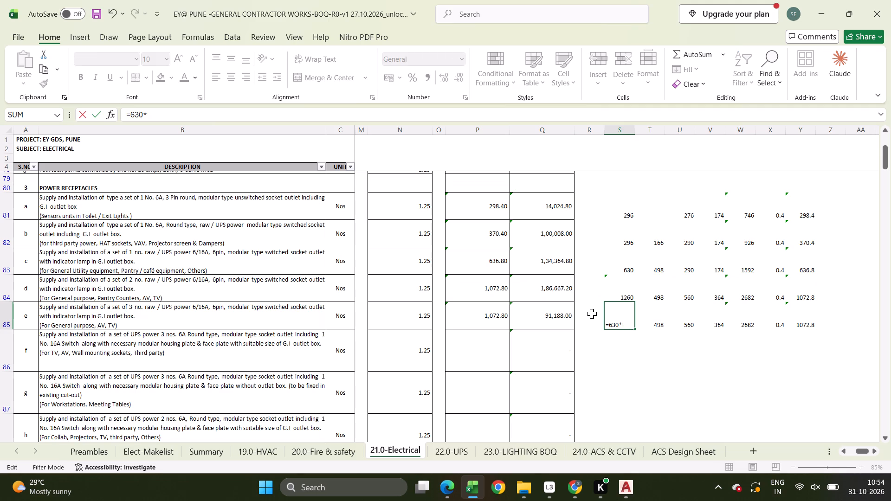
pyautogui.press('3')
pyautogui.press('Return')
# Look up the 2*4-module metal flush box in the Legrand price list and enter its price, 422, in V85.
pyautogui.press('Right')
pyautogui.press('Right')
pyautogui.press('Up')
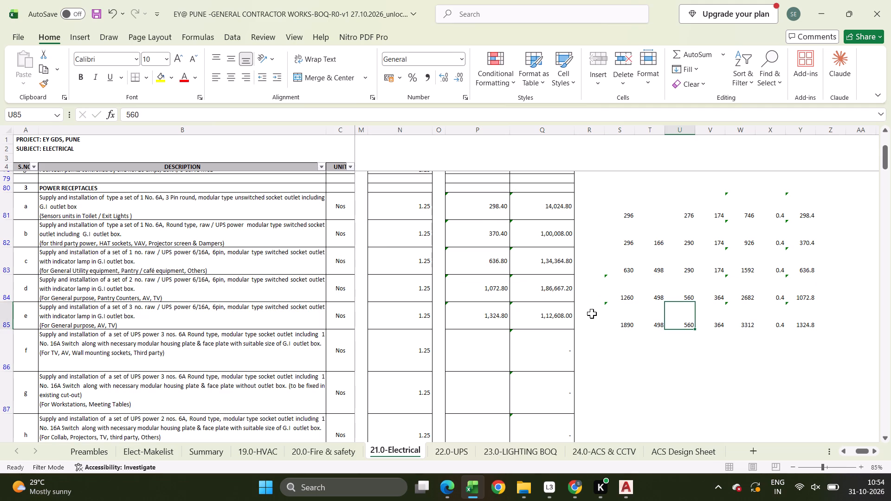
pyautogui.hotkey('alt', 'Tab')
pyautogui.scroll(-5, 629, 314)
pyautogui.scroll(1, 629, 314)
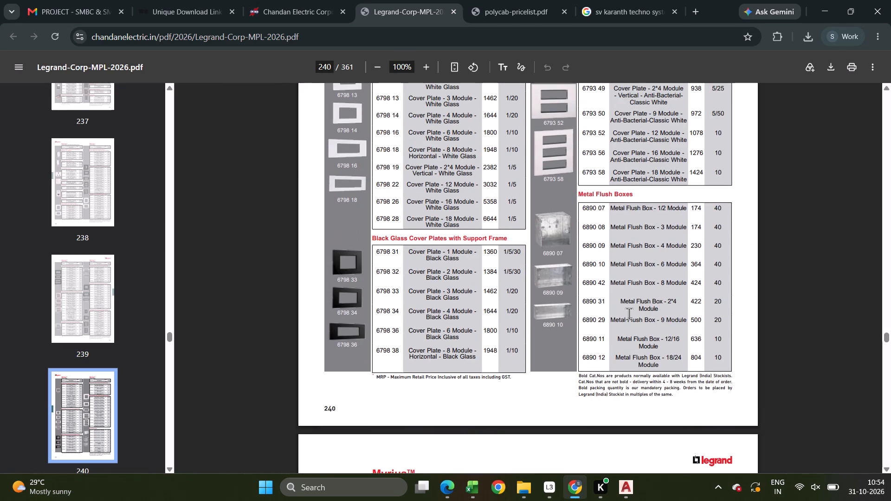
pyautogui.hotkey('alt', 'Tab')
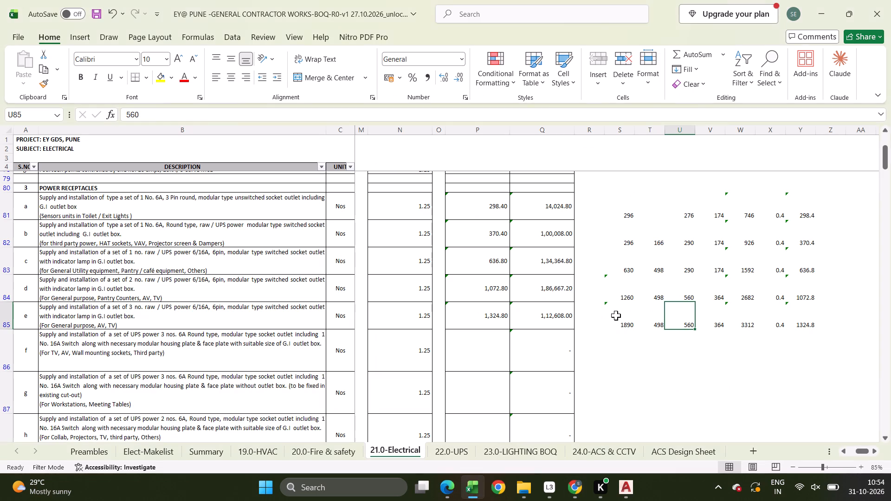
pyautogui.press('Right')
pyautogui.write('422')
pyautogui.press('Up')
pyautogui.press('Down')
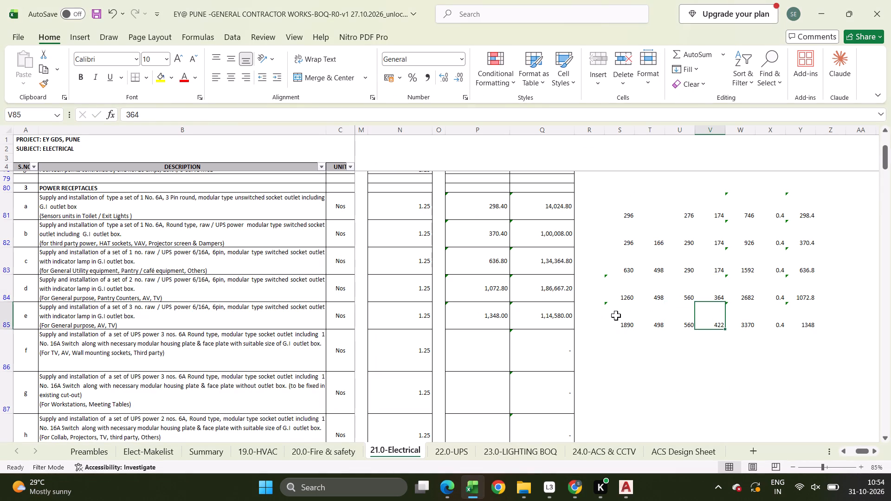
# Look up the 8-module Classic White cover plate in the Legrand price list and enter its price, 614, in U85.
pyautogui.press('Left')
pyautogui.hotkey('alt', 'Tab')
pyautogui.scroll(14, 616, 315)
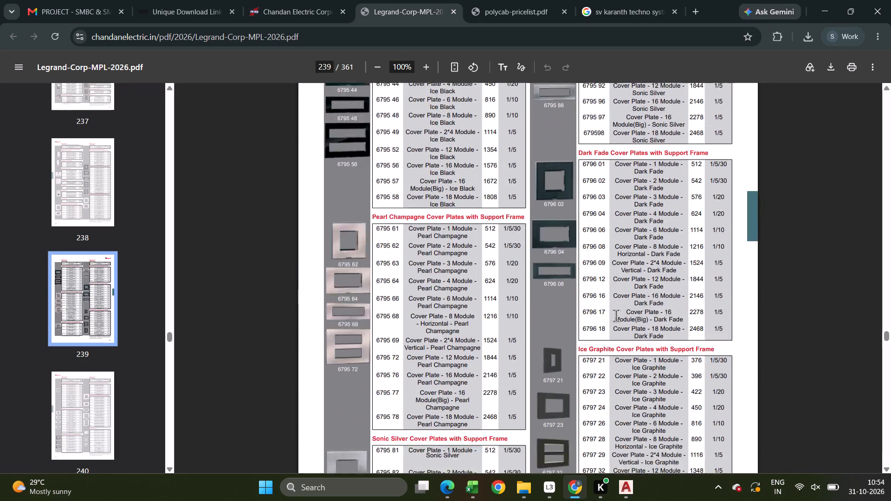
pyautogui.scroll(12, 616, 315)
pyautogui.scroll(-3, 616, 315)
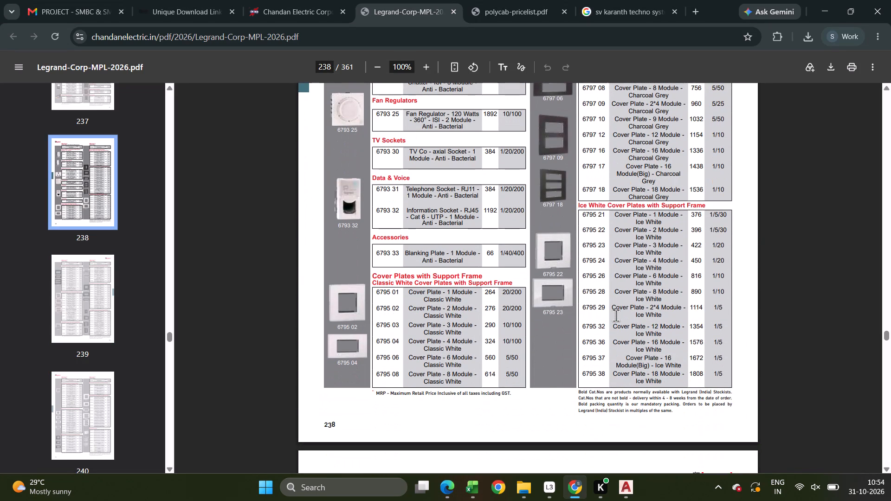
pyautogui.hotkey('alt', 'Tab')
pyautogui.write('614')
pyautogui.press('Return')
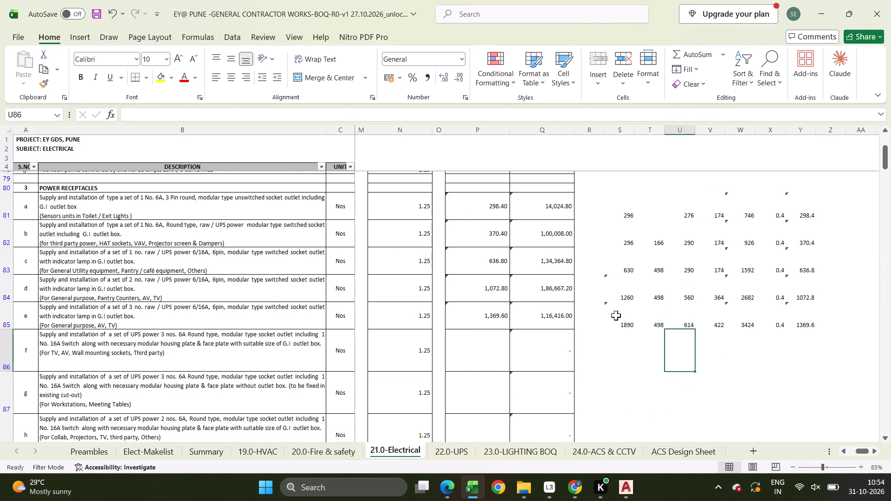
# Enter item f's socket price in S86 as three 6A sockets with the formula =S82*3.
pyautogui.press('Left')
pyautogui.press('Left')
pyautogui.press('Left')
pyautogui.press('Left')
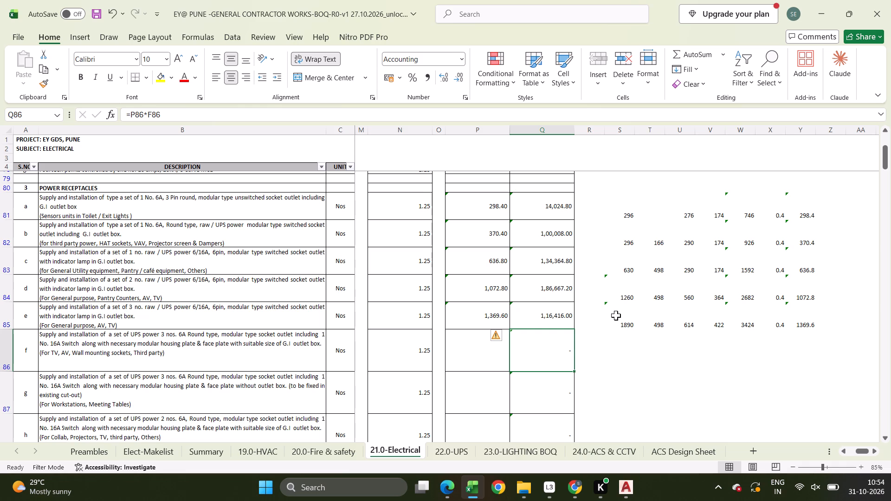
pyautogui.press('Right')
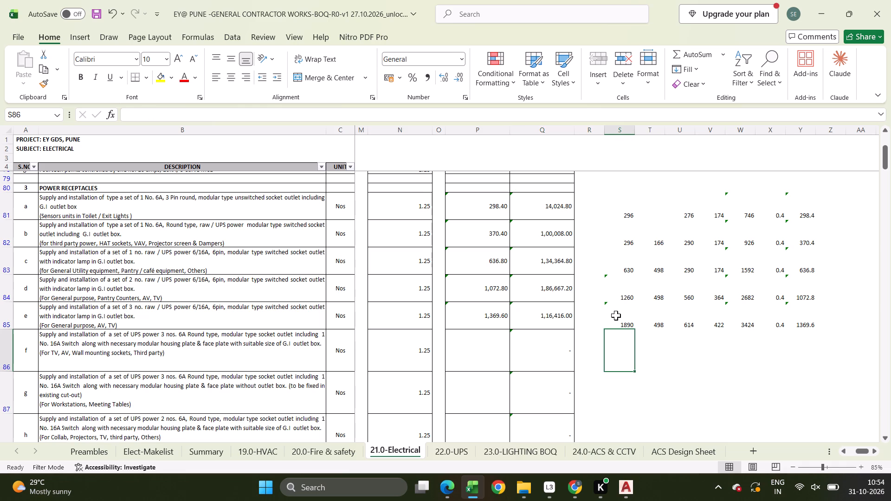
pyautogui.press('=')
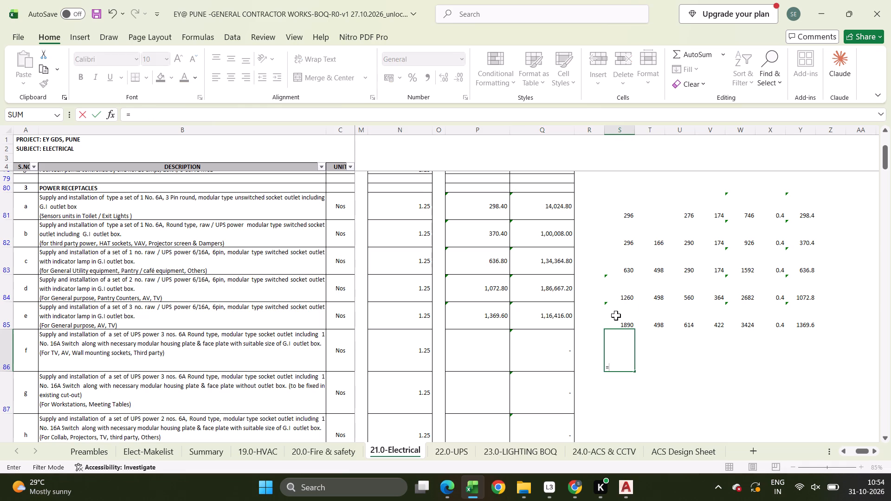
pyautogui.press('Up')
pyautogui.press('Up')
pyautogui.press('Up')
pyautogui.press('Up')
pyautogui.write('*3')
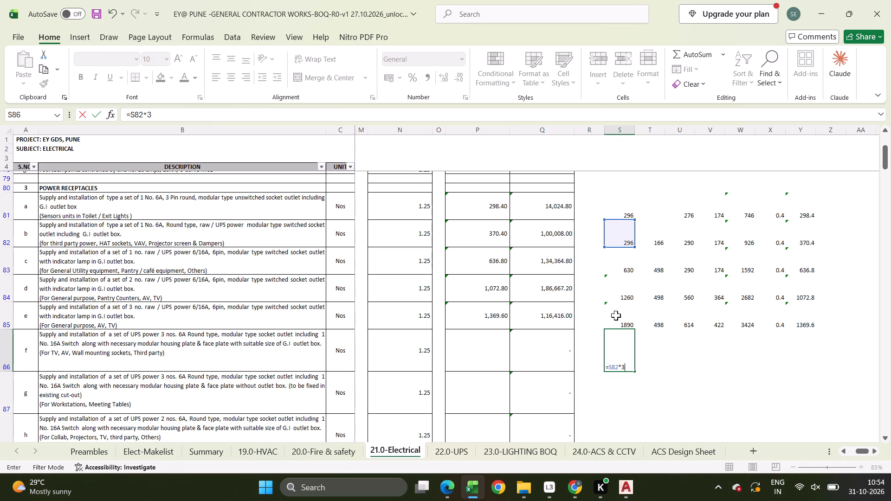
pyautogui.press('Right')
# Link item f's switch price in T86 to item b's switch price with the formula =T82.
pyautogui.press('=')
pyautogui.press('Up')
pyautogui.press('Up')
pyautogui.press('Up')
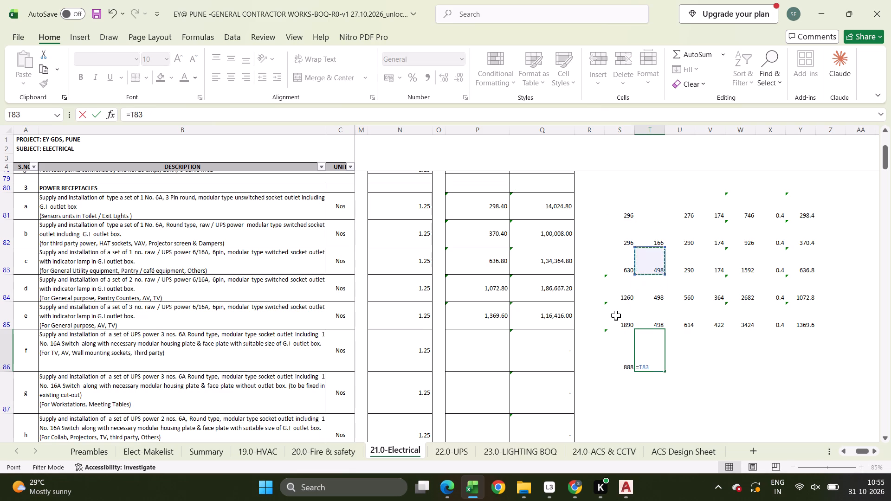
pyautogui.press('Up')
pyautogui.press('Return')
# Copy item e's cover plate, flush box and rate working, U85:Y85, into row 86 for item f.
pyautogui.press('Up')
pyautogui.press('Right')
pyautogui.press('Up')
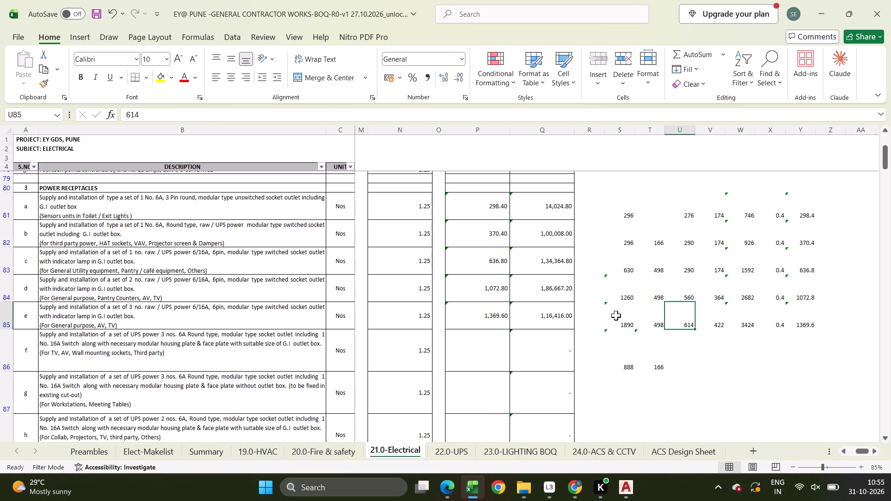
pyautogui.hotkey('ctrl', 'shift', 'Right')
pyautogui.hotkey('ctrl', 'c')
pyautogui.press('Down')
pyautogui.hotkey('ctrl', 'v')
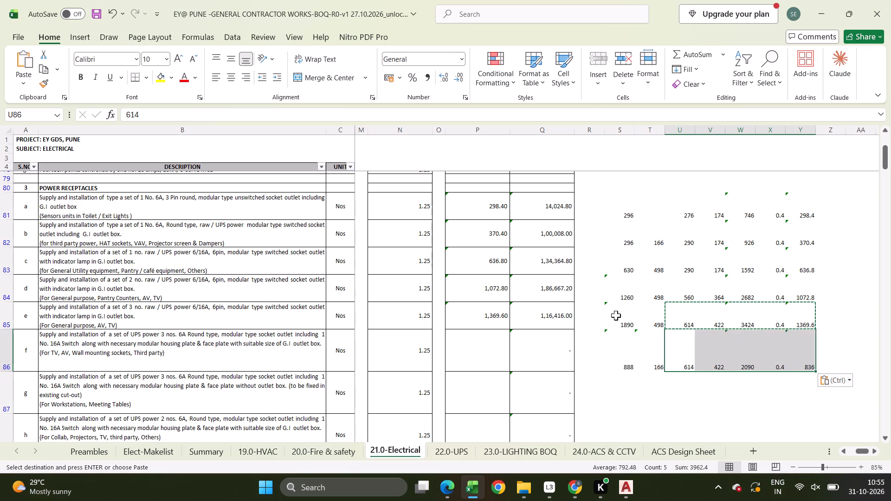
# Fill the rate link from item e's P85 down into P86 for item f.
pyautogui.press('Left')
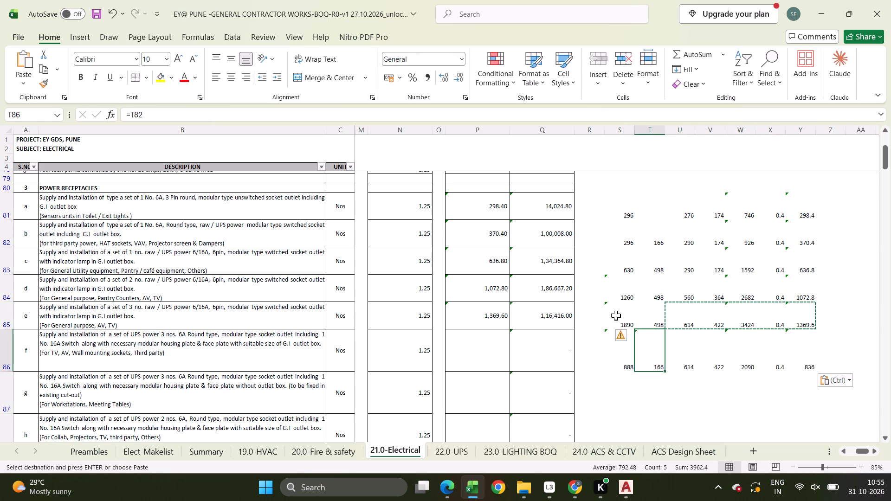
pyautogui.press('Left')
pyautogui.press('Left')
pyautogui.press('Left')
pyautogui.press('Left')
pyautogui.hotkey('shift', 'Up')
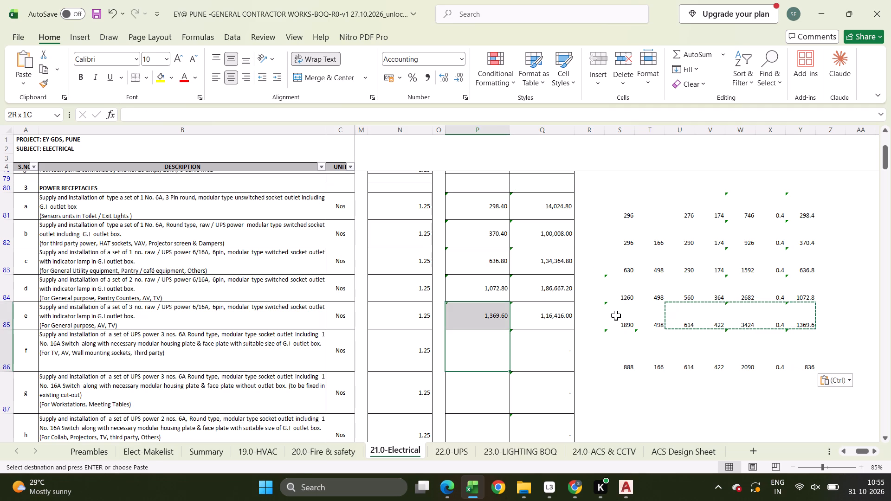
pyautogui.hotkey('ctrl', 'd')
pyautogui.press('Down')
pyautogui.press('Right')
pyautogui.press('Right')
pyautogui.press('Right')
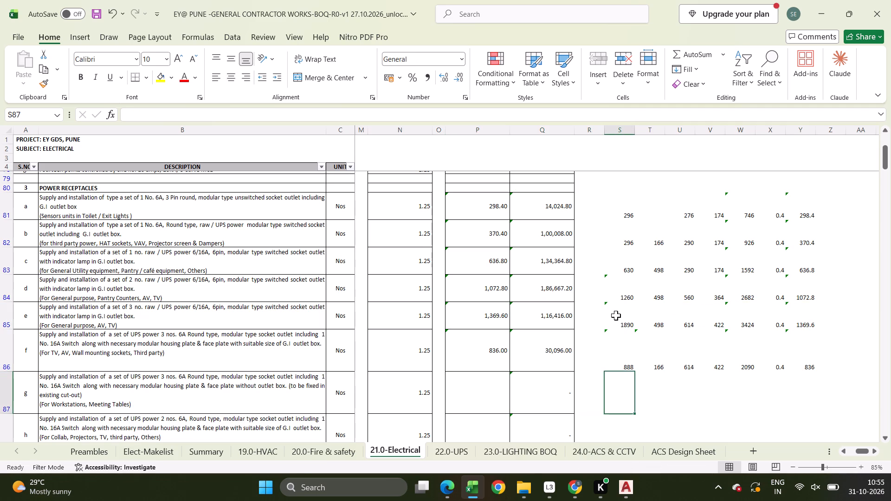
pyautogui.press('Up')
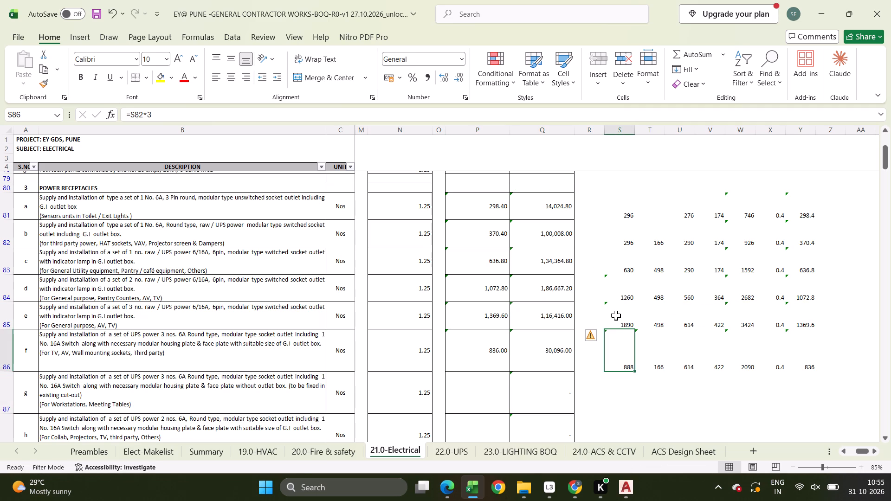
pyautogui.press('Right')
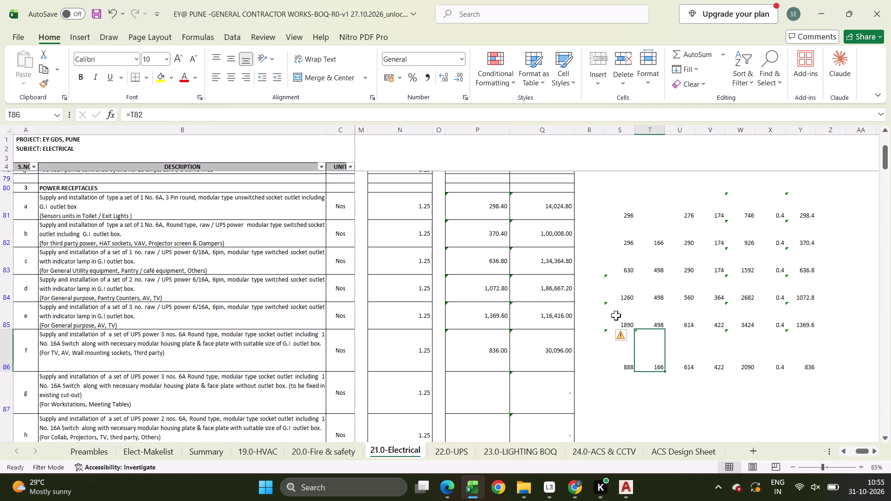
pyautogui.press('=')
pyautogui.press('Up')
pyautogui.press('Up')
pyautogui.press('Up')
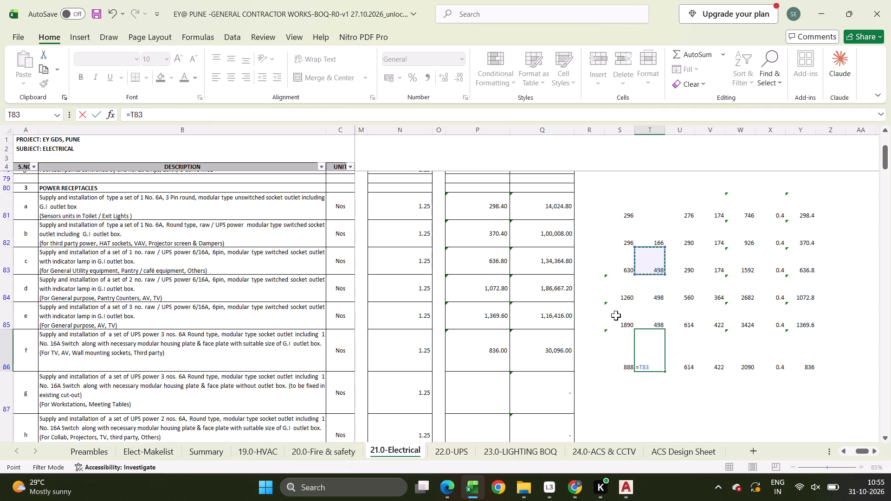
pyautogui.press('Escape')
# Look up the 16A 1-way 1-module Classic White switch in the Legrand price list and enter its price, 412, in T86.
pyautogui.hotkey('alt', 'Tab')
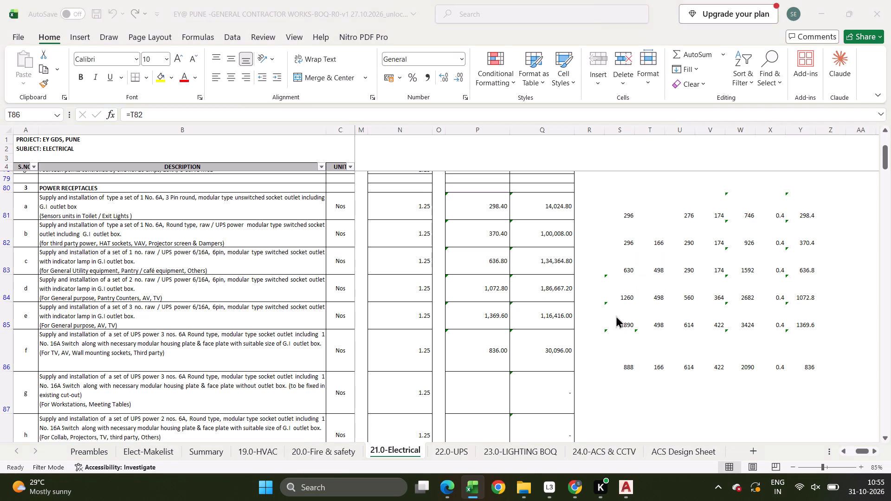
pyautogui.scroll(8, 616, 315)
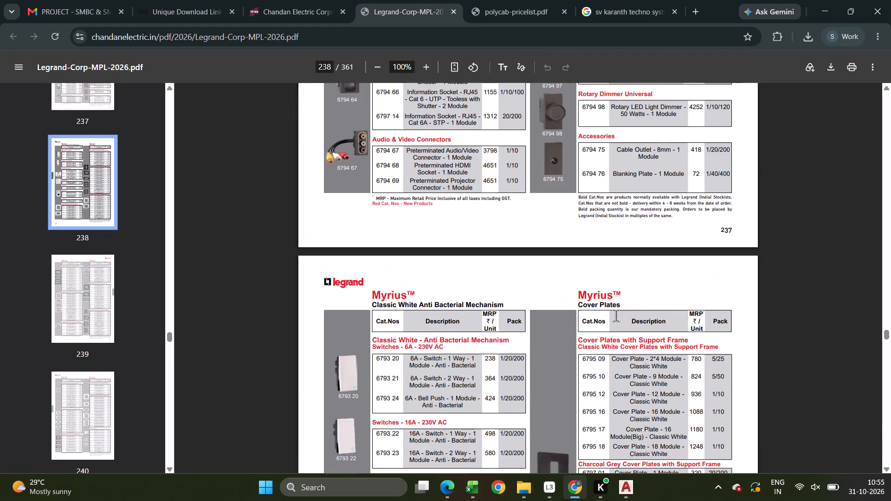
pyautogui.scroll(11, 616, 315)
pyautogui.scroll(19, 616, 315)
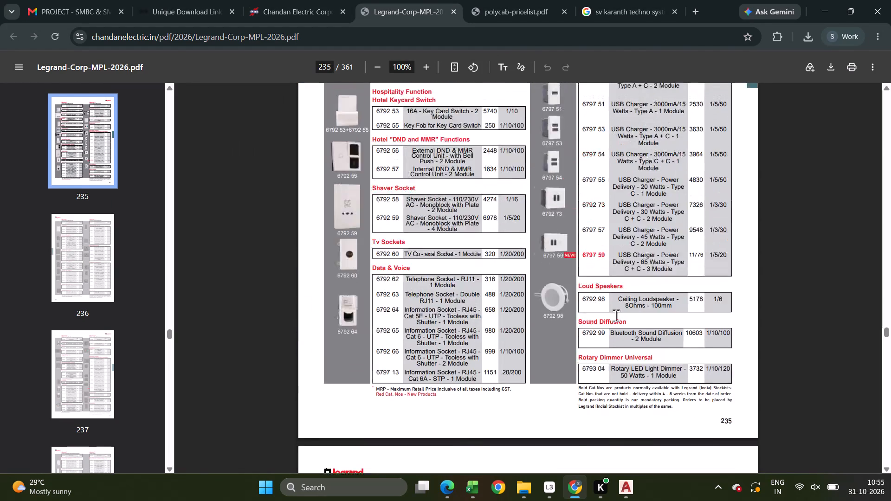
pyautogui.scroll(1, 616, 315)
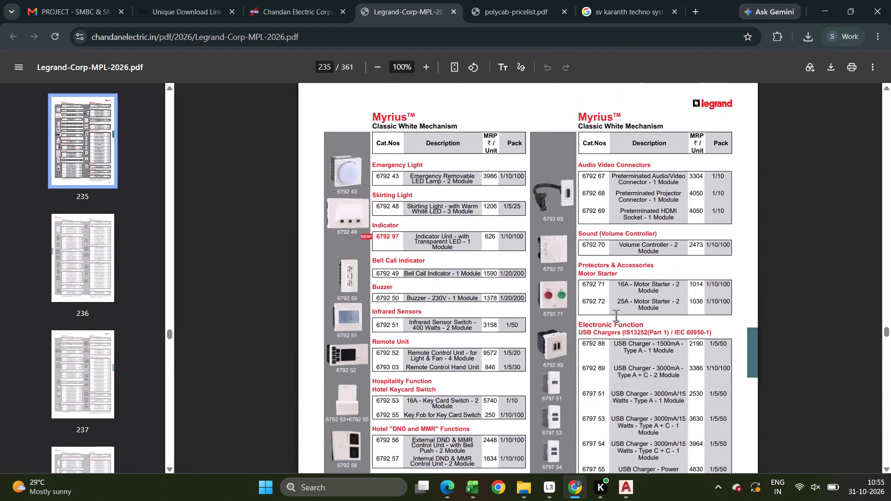
pyautogui.scroll(9, 616, 315)
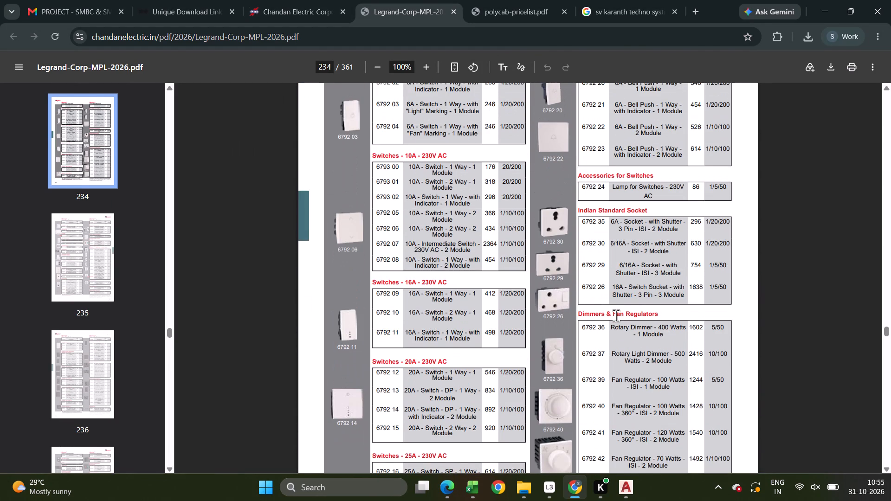
pyautogui.hotkey('alt', 'Tab')
pyautogui.write('412')
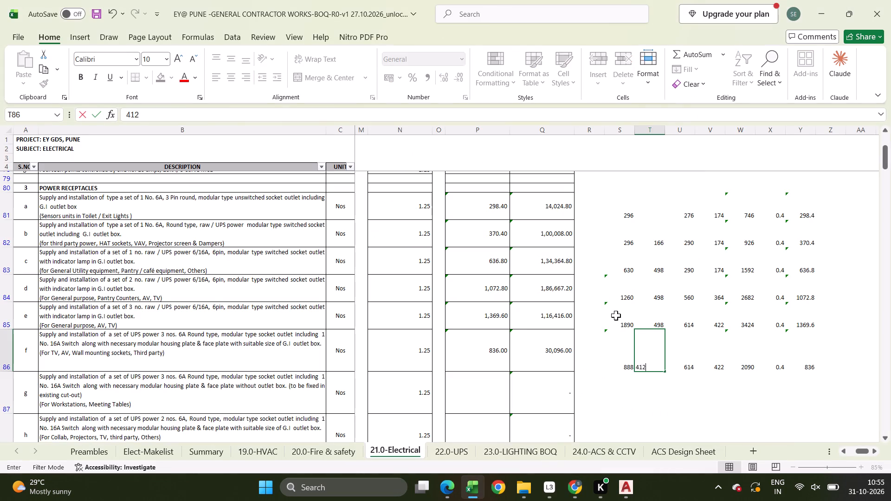
pyautogui.press('Return')
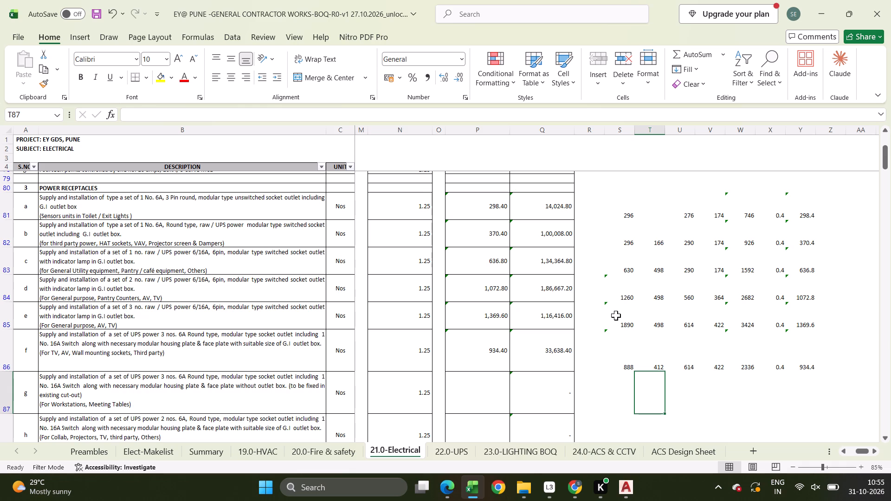
# Copy item f's rate, amount and price working, P86:Y86, into rows 87 and 88 for items g and h.
pyautogui.press('Left')
pyautogui.press('Up')
pyautogui.press('Left')
pyautogui.press('Left')
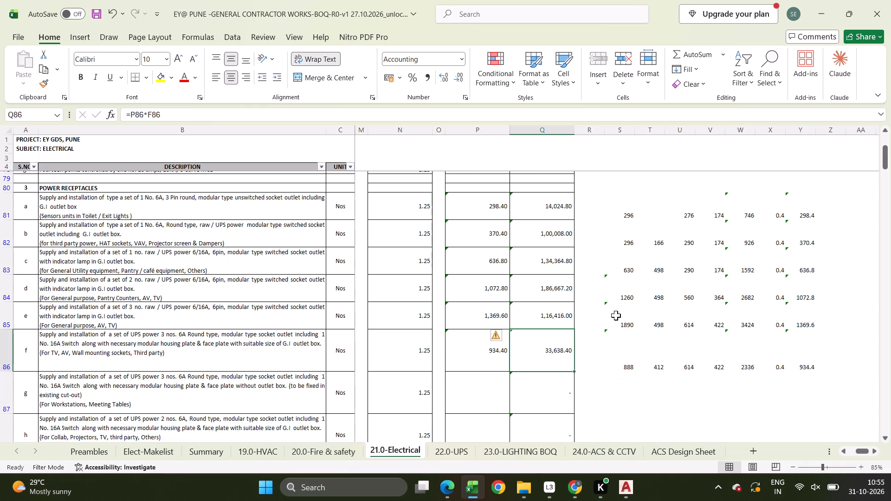
pyautogui.press('Left')
pyautogui.hotkey('ctrl', 'shift', 'Right')
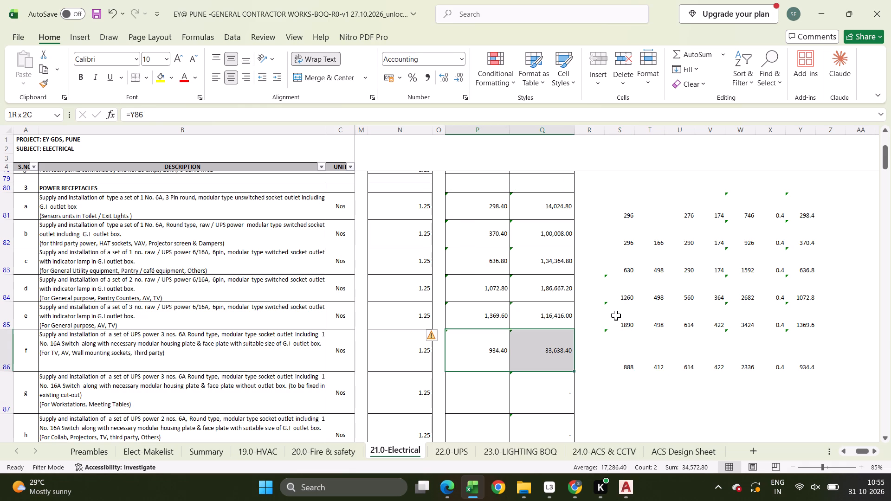
pyautogui.hotkey('ctrl', 'shift', 'Right')
pyautogui.hotkey('ctrl', 'shift', 'Right')
pyautogui.hotkey('ctrl', 'c')
pyautogui.press('Down')
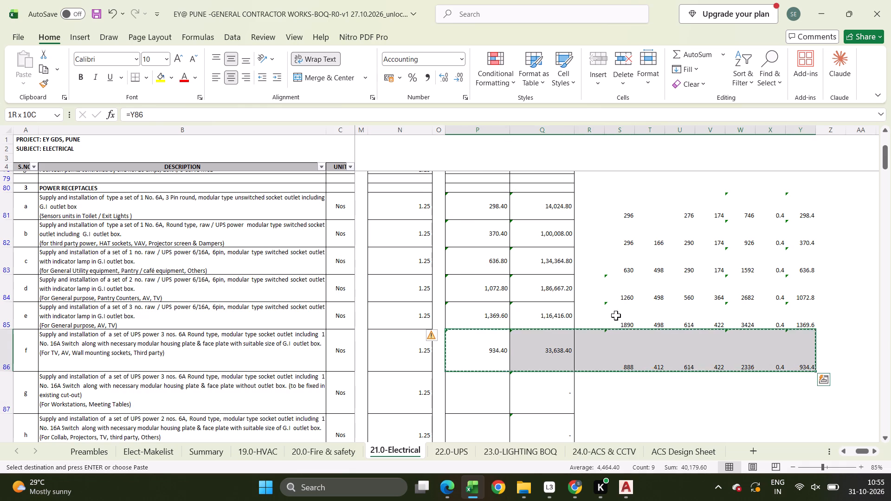
pyautogui.hotkey('ctrl', 'v')
pyautogui.press('Down')
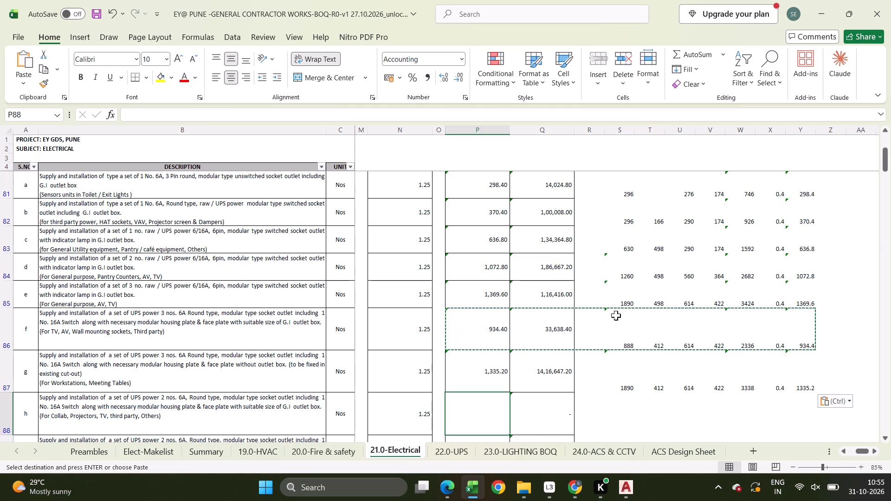
pyautogui.hotkey('ctrl', 'v')
# Copy item f's component prices, S86:V86, into S87:V87 for item g as values only.
pyautogui.press('Right')
pyautogui.press('Right')
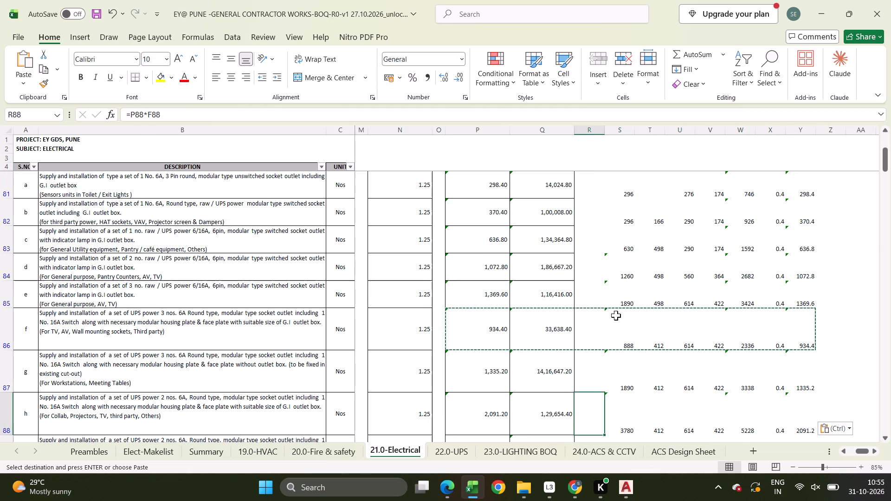
pyautogui.press('Right')
pyautogui.press('Up')
pyautogui.press('Up')
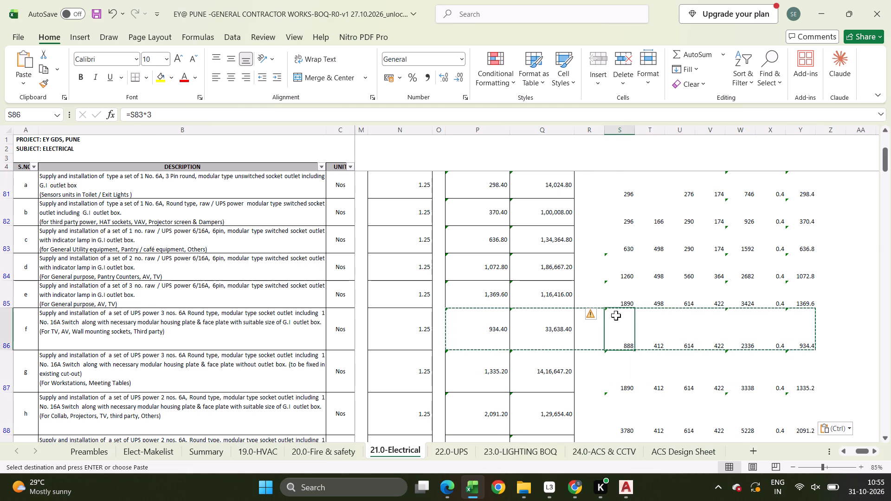
pyautogui.hotkey('shift', 'Right')
pyautogui.hotkey('shift', 'Right')
pyautogui.hotkey('shift', 'Right')
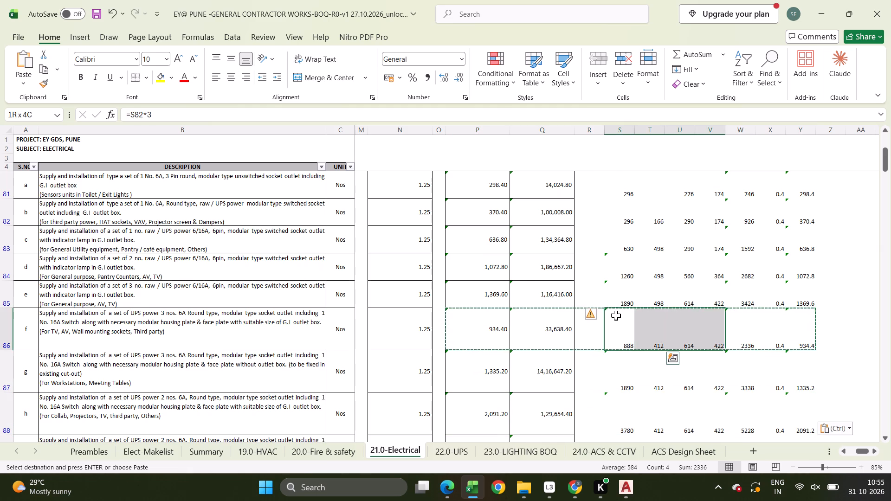
pyautogui.hotkey('ctrl', 'c')
pyautogui.press('Down')
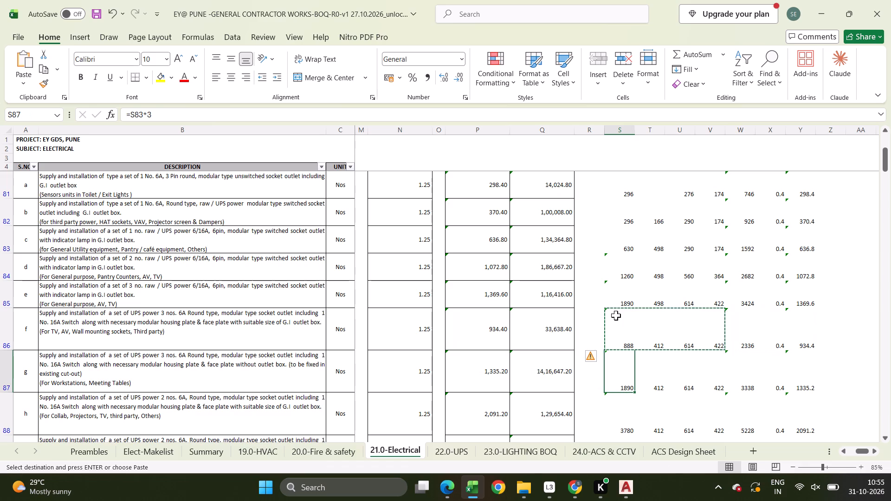
pyautogui.hotkey('ctrl', 'shift', 'v')
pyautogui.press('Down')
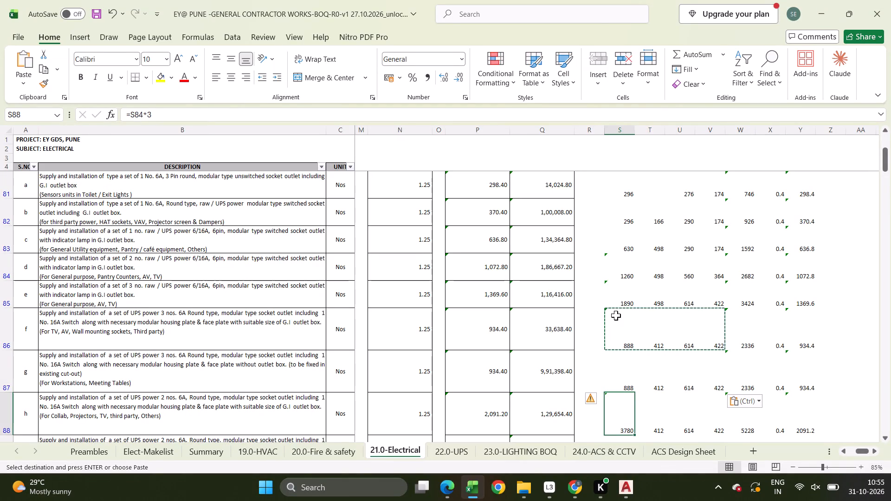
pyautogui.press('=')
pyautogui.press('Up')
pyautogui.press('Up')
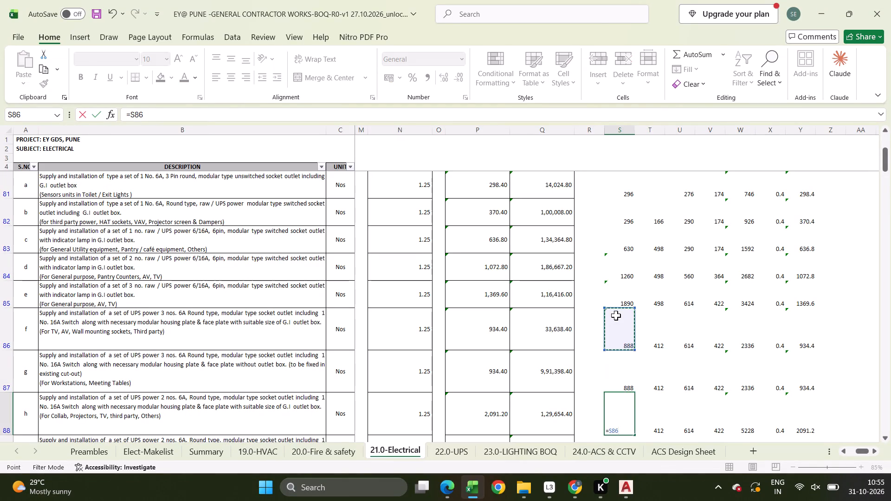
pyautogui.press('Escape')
# Enter item h's socket price in S88 as two 6A sockets with the formula =296*2.
pyautogui.write('=26')
pyautogui.press('BackSpace')
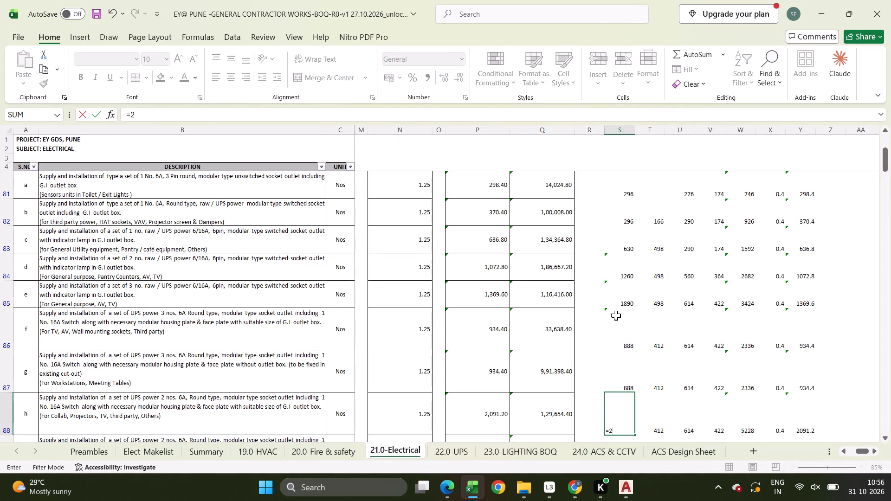
pyautogui.write('96*')
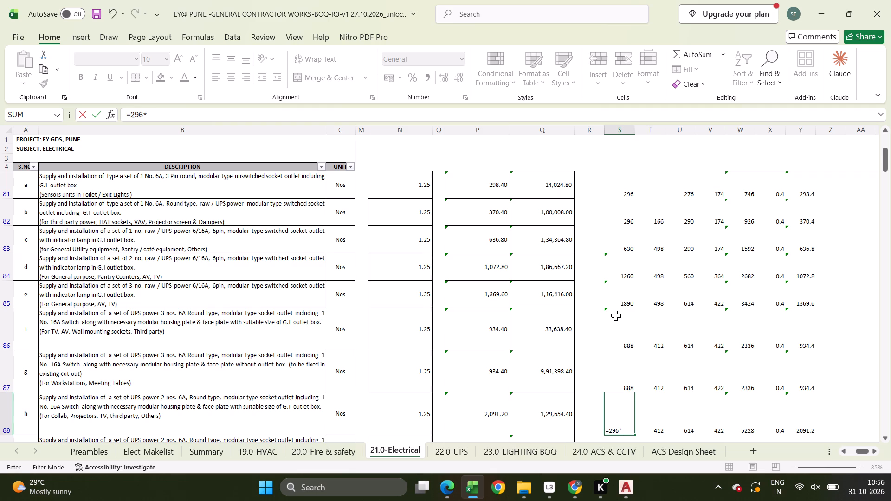
pyautogui.press('2')
pyautogui.press('Return')
# Set item h's cover plate price in U88 to 560 and its flush box price in V88 to 364.
pyautogui.press('Up')
pyautogui.press('Right')
pyautogui.press('Right')
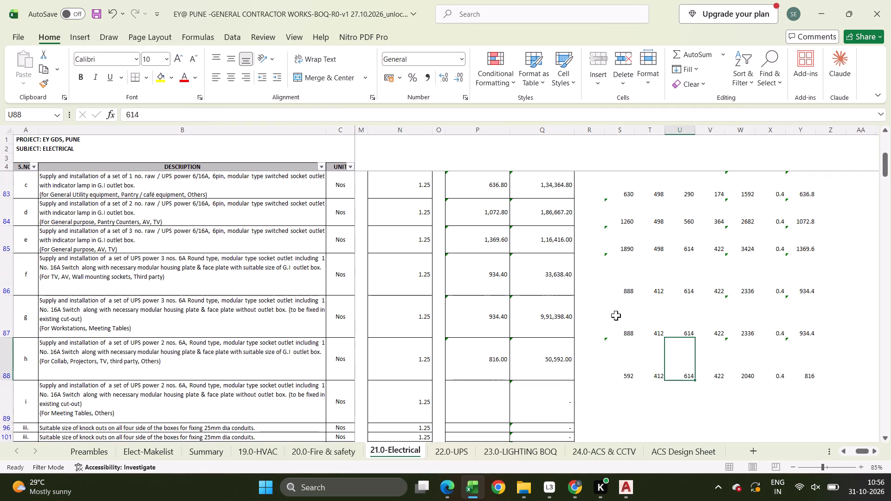
pyautogui.write('560')
pyautogui.press('Right')
pyautogui.write('364')
pyautogui.press('Return')
# Copy item h's rate, amount and price working, P88:Y88, into row 89 for item i.
pyautogui.press('Left')
pyautogui.press('Left')
pyautogui.press('Up')
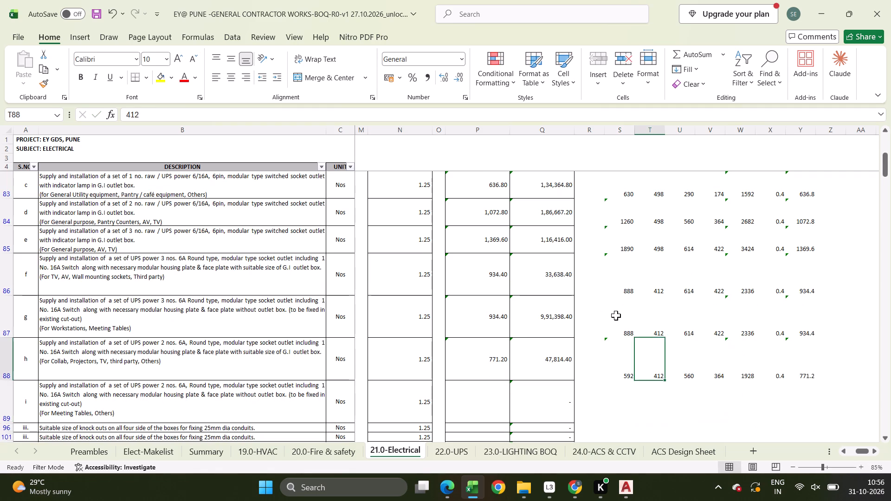
pyautogui.press('Left')
pyautogui.press('Left')
pyautogui.press('Down')
pyautogui.press('Left')
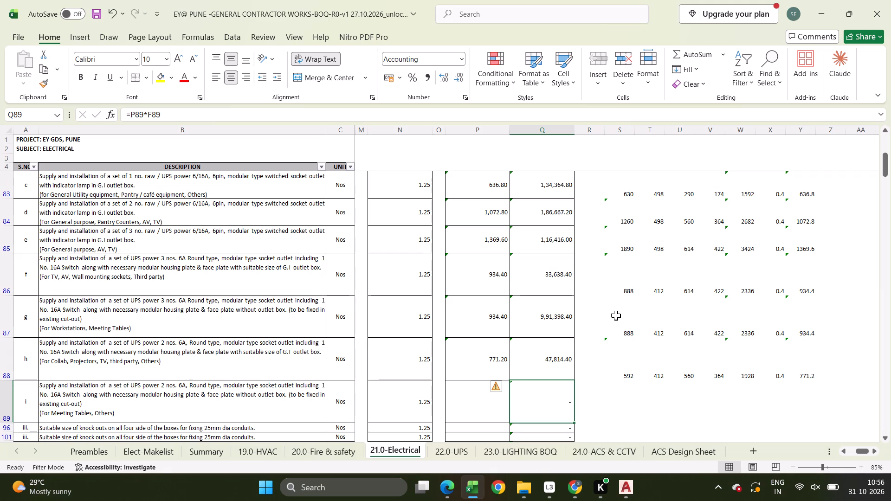
pyautogui.press('Left')
pyautogui.press('Up')
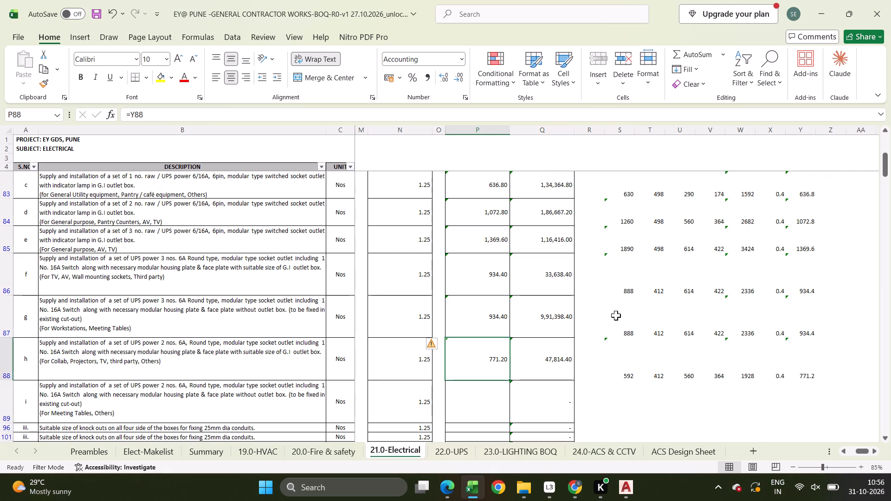
pyautogui.hotkey('ctrl', 'shift', 'Right')
pyautogui.hotkey('ctrl', 'shift', 'Right')
pyautogui.hotkey('ctrl', 'shift', 'Right')
pyautogui.hotkey('ctrl', 'c')
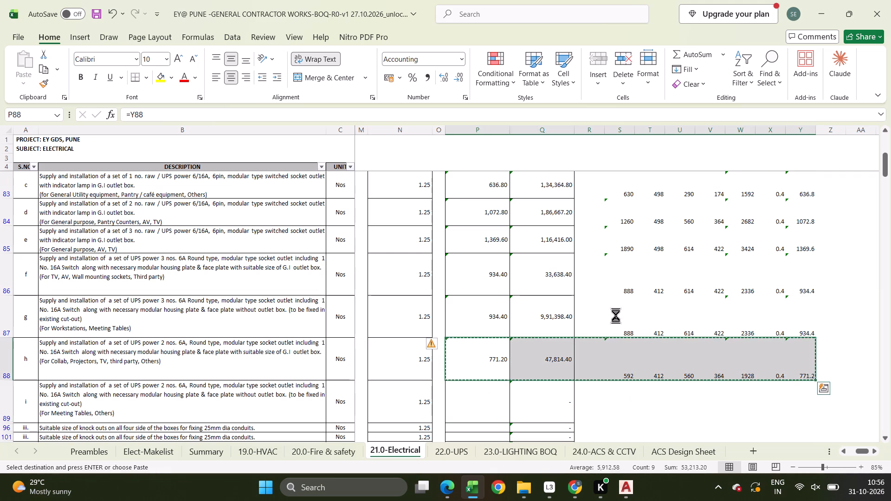
pyautogui.press('Down')
pyautogui.hotkey('ctrl', 'v')
# Set item i's flush box price in V89 to 0, as the item excludes the outlet box.
pyautogui.press('Right')
pyautogui.press('Right')
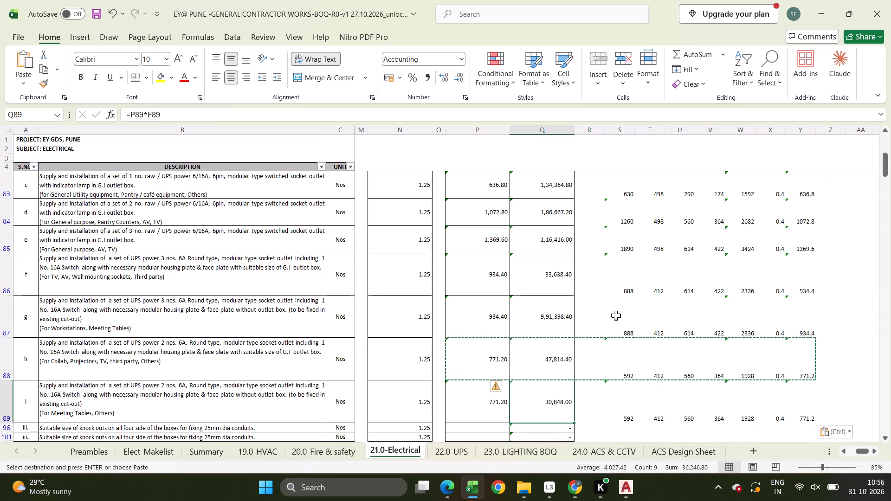
pyautogui.press('Right')
pyautogui.press('Right')
pyautogui.press('Right')
pyautogui.press('Right')
pyautogui.press('0')
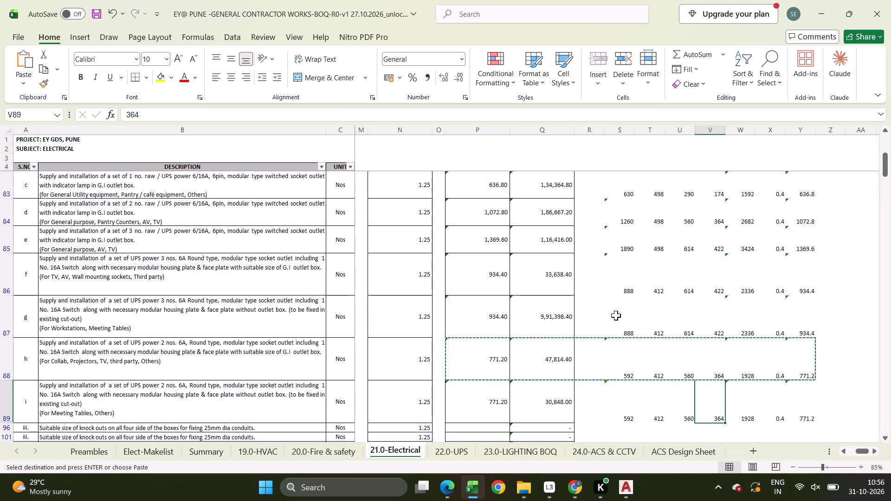
pyautogui.press('Return')
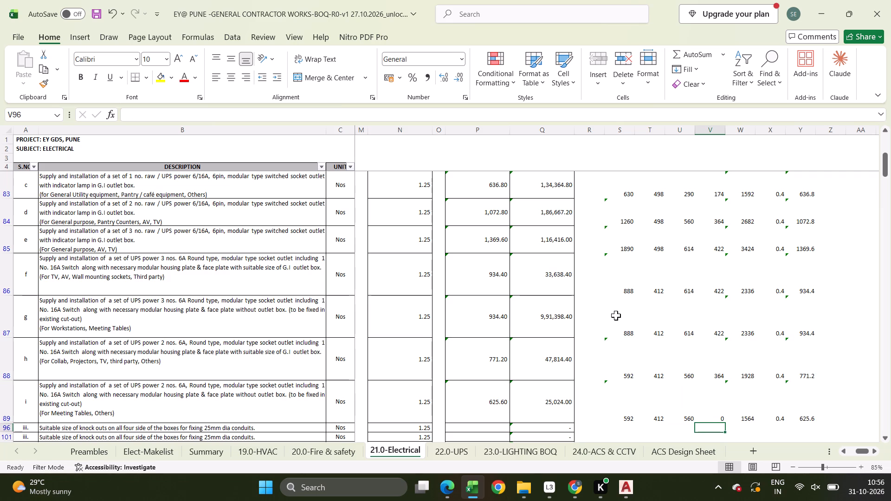
# Set item g's flush box price in V87 to 0, as the item excludes the outlet box.
pyautogui.press('Up')
pyautogui.press('Up')
pyautogui.press('Up')
pyautogui.press('0')
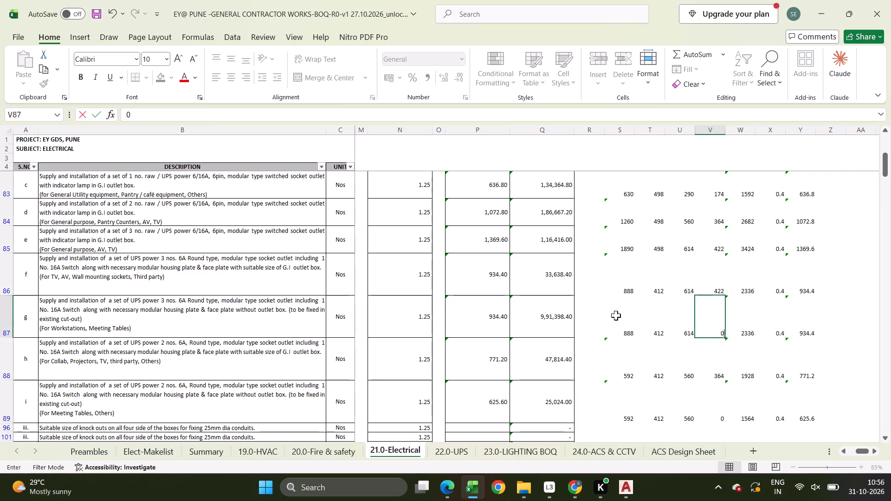
pyautogui.press('Return')
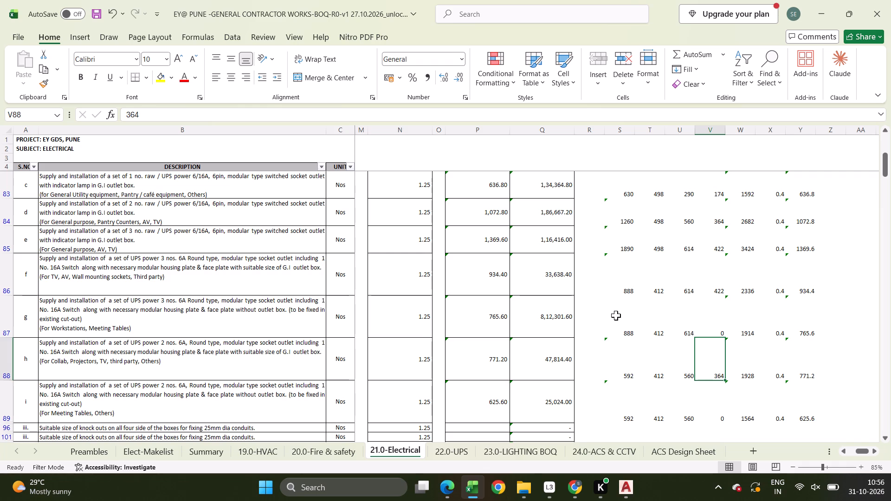
# Enter rates for the 25mm conduit knock-out items: 150 in P96, P101 and P107, and 5 in P113.
pyautogui.scroll(-3, 481, 348)
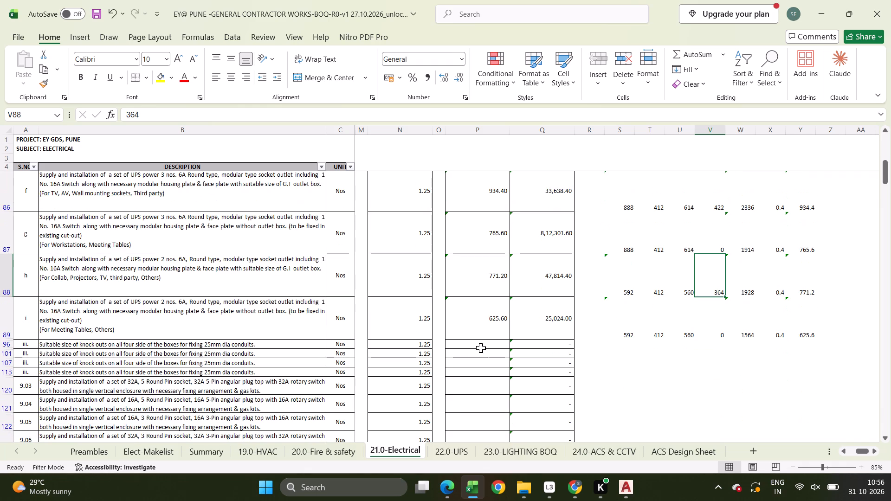
pyautogui.click(491, 347)
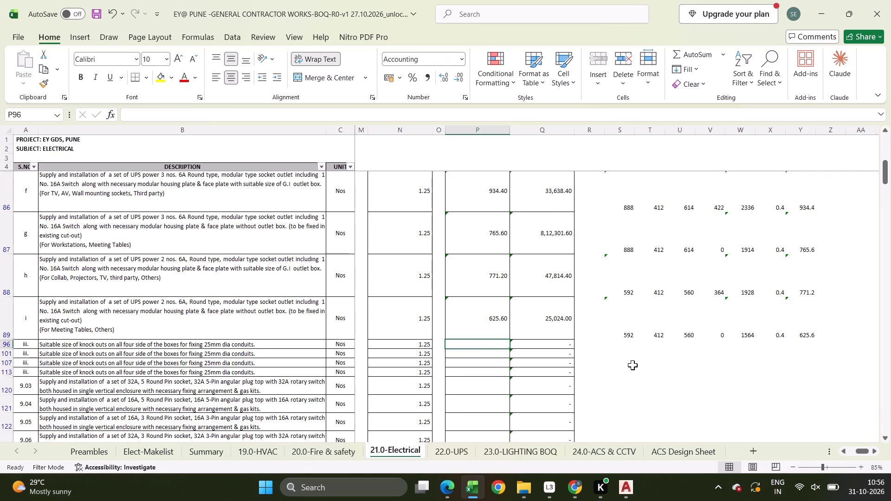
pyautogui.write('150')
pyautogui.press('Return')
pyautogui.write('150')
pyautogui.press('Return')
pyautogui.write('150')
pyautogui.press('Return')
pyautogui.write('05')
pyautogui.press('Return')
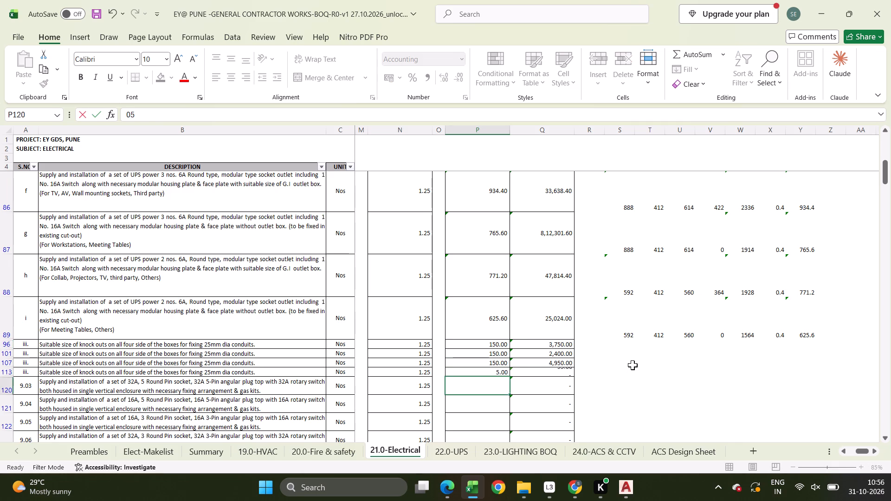
# Set the row 113 knock-out rate in P113 to 150 and clear the stray entry from P120.
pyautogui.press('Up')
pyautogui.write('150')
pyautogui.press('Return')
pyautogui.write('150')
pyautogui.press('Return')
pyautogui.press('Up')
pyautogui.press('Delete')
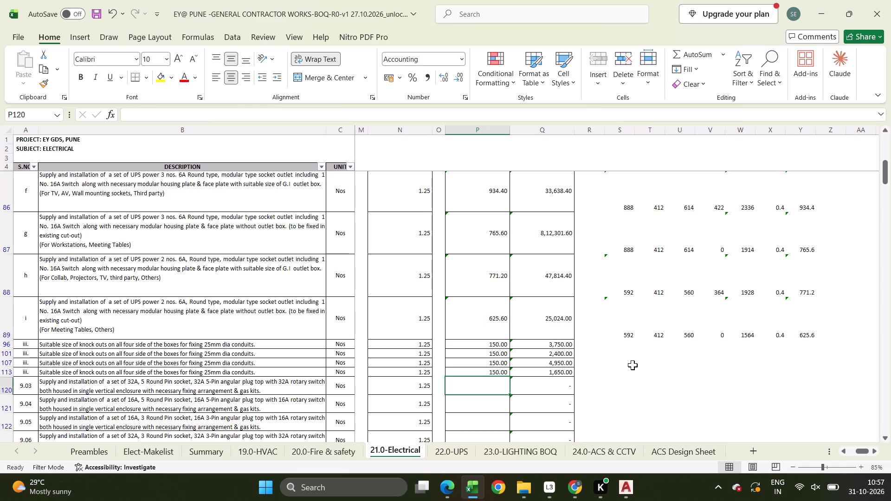
# Look over the unpriced socket, cable and conduit items below row 113 and switch to Chrome.
pyautogui.scroll(-5, 633, 365)
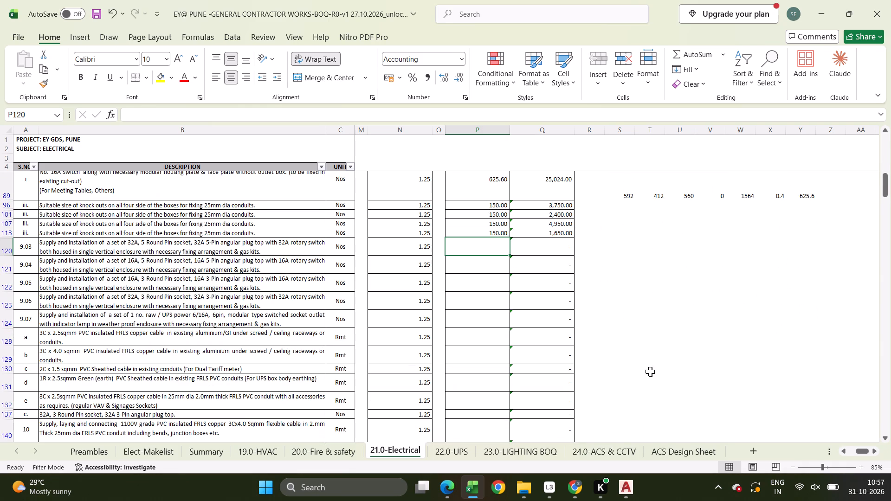
pyautogui.scroll(-8, 547, 356)
pyautogui.click(581, 488)
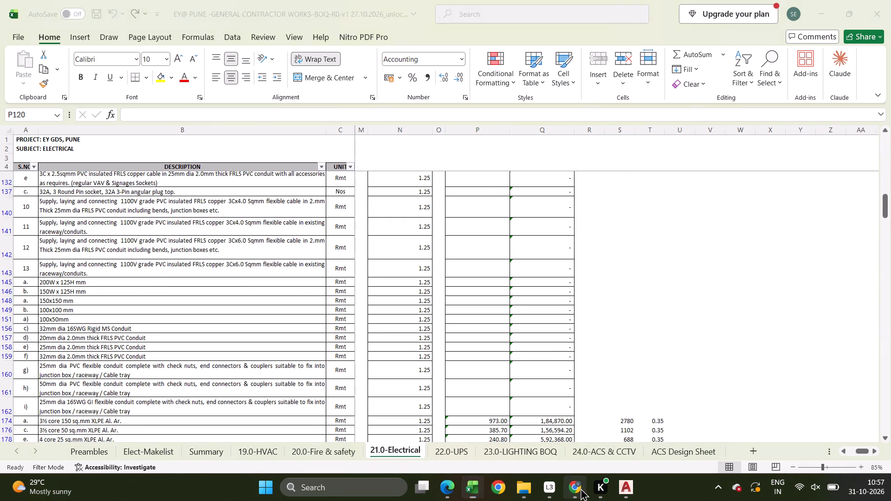
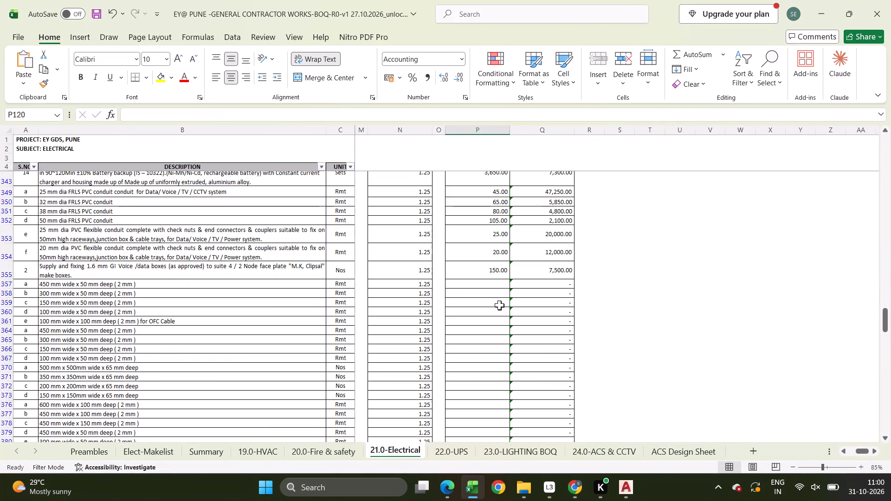
# Paste the copied rates as values into P357:P361 for items a to e: 1,680, 1,195, 720, 565 and 735.
pyautogui.click(488, 288)
pyautogui.hotkey('ctrl', 'shift', 'v')
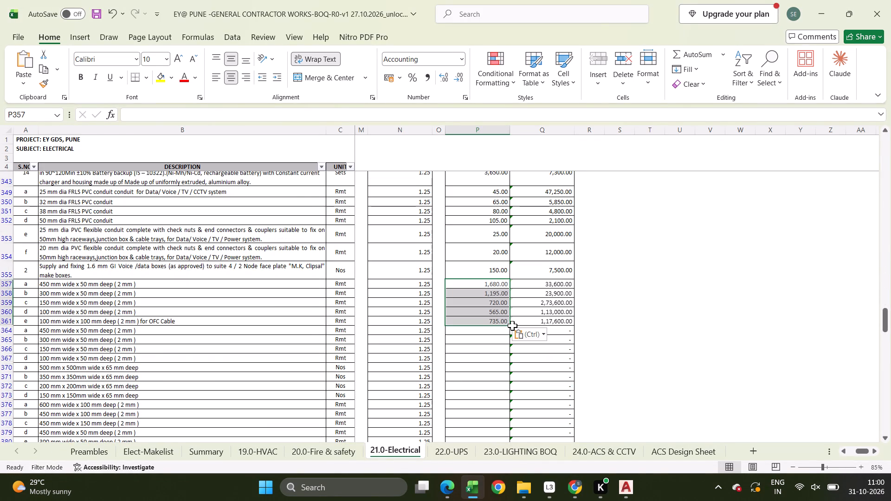
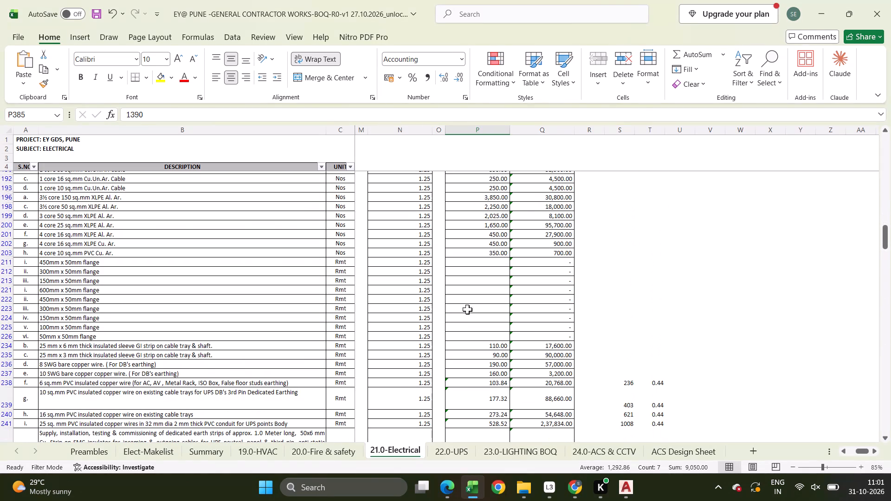
# Paste the copied rates as values into P211:P213 for the 450, 300 and 150mm x 50mm flange items: 550, 480 and 410.
pyautogui.click(490, 262)
pyautogui.hotkey('ctrl', 'shift', 'v')
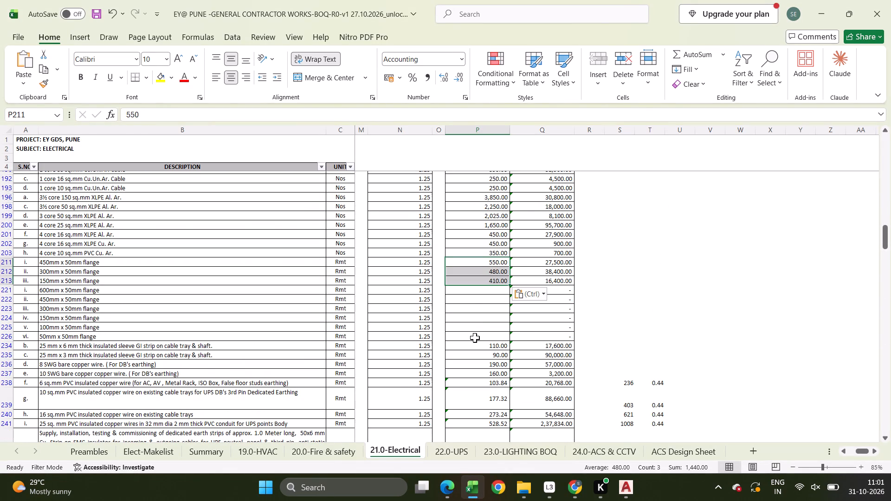
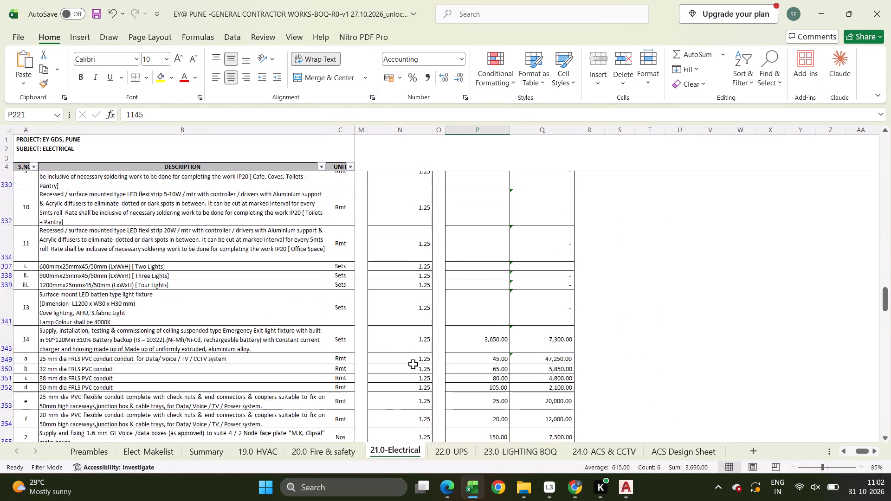
# Review the electrical BOQ from the LED strip lights through panels, cables and sensors to the safety items for rates still unfilled.
pyautogui.scroll(-12, 413, 364)
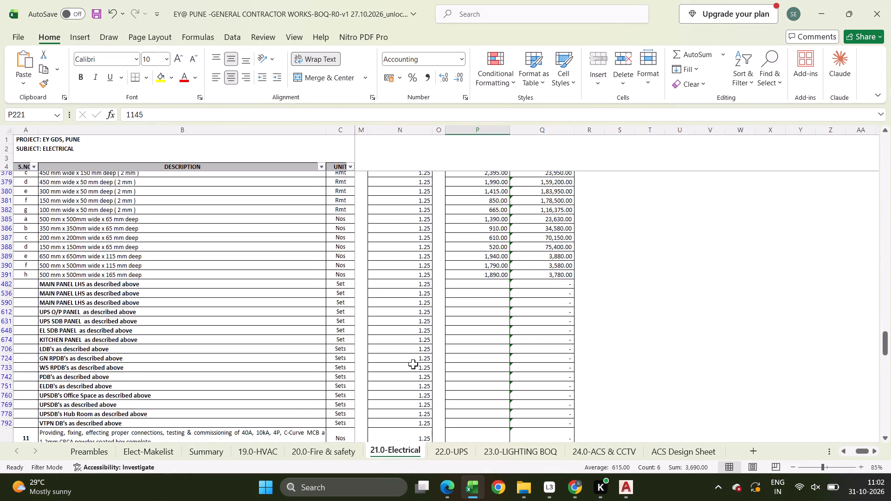
pyautogui.scroll(-12, 413, 364)
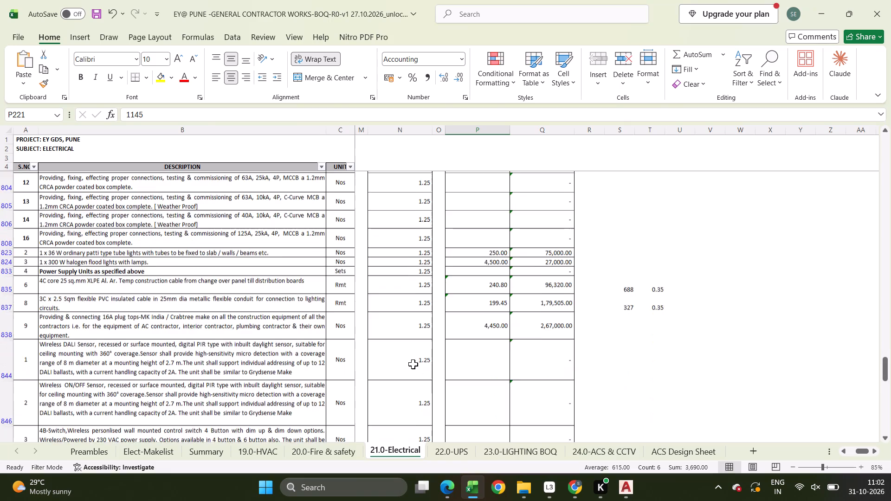
pyautogui.scroll(-11, 413, 364)
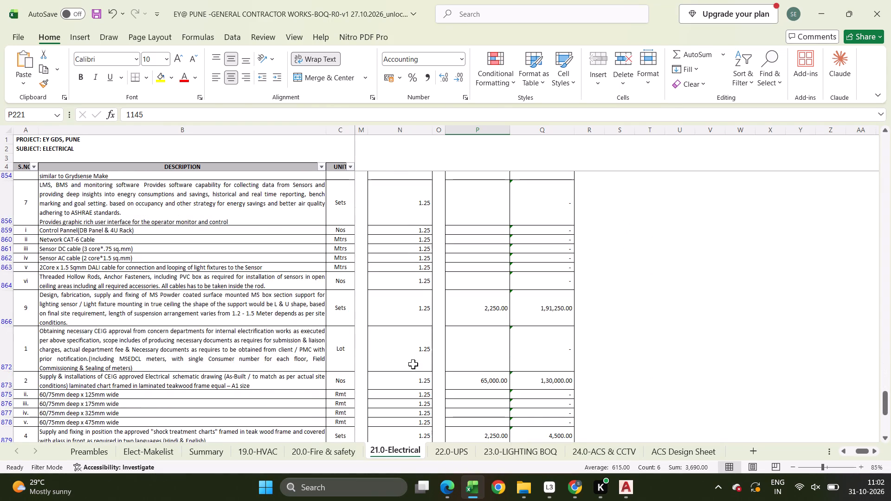
pyautogui.scroll(-4, 413, 364)
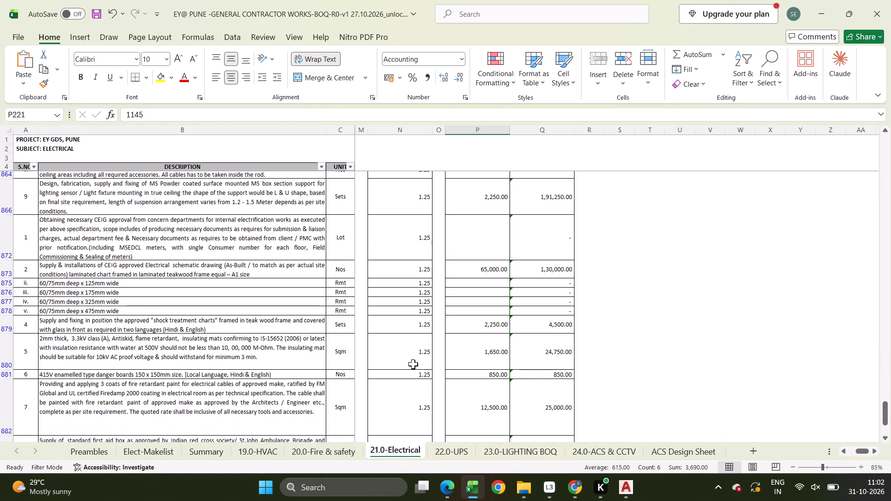
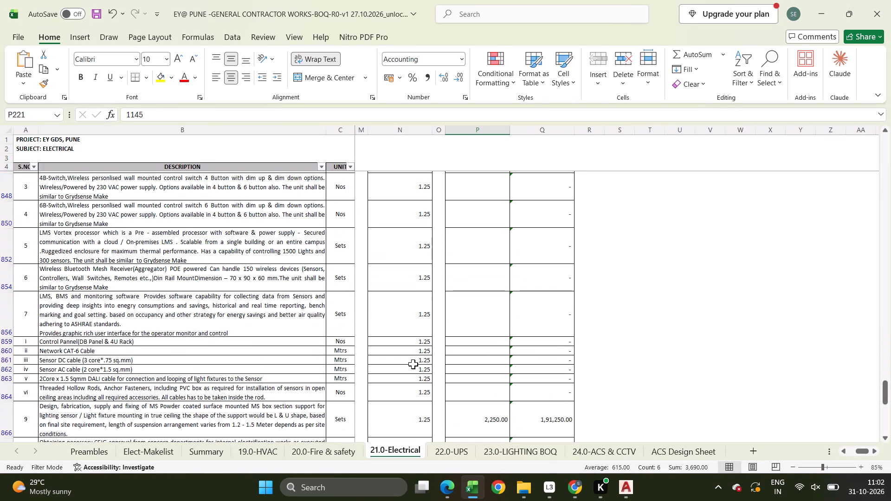
# Review the electrical BOQ back up from the lighting-control items through panels, light fixtures, earthing and cables to the raceway and conduit items for unfilled rates.
pyautogui.scroll(15, 413, 364)
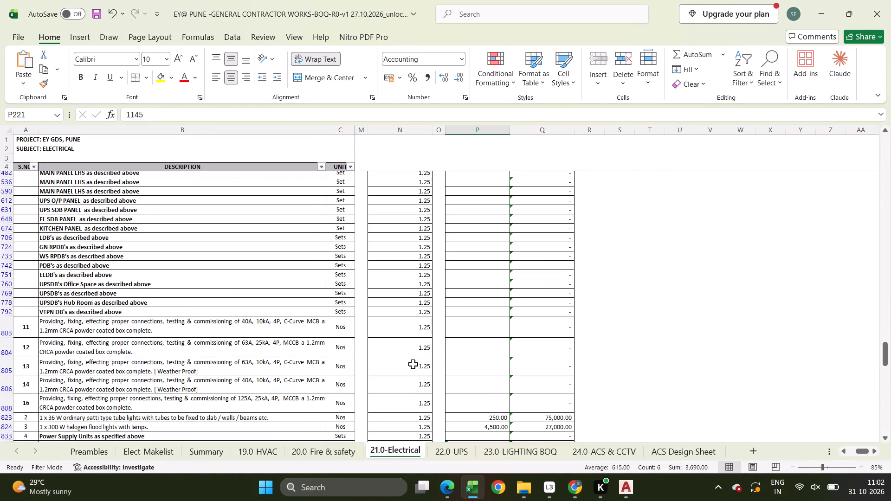
pyautogui.scroll(13, 413, 364)
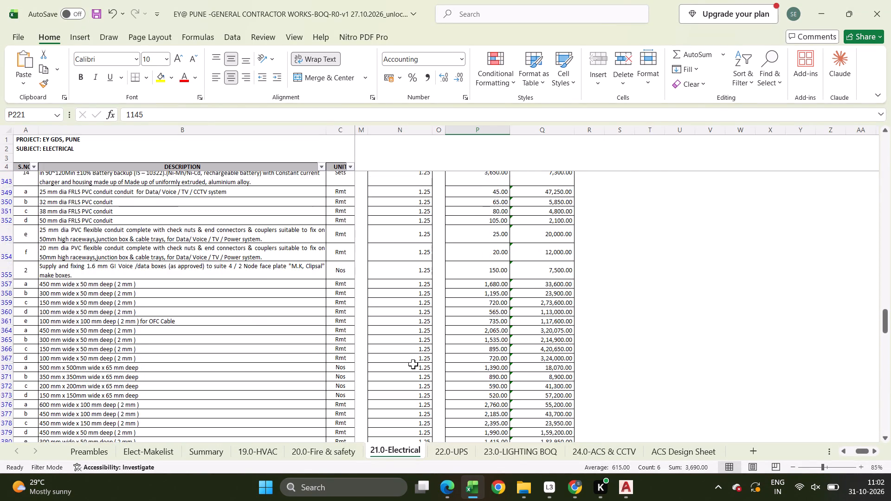
pyautogui.scroll(2, 413, 364)
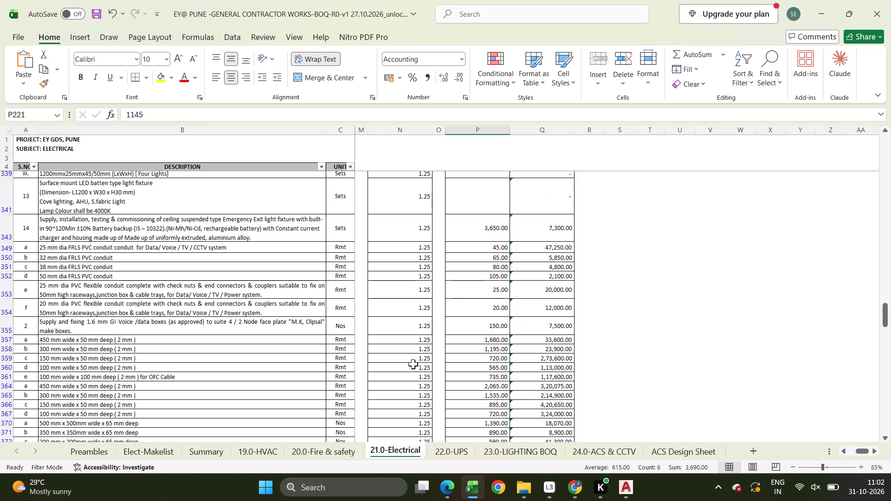
pyautogui.scroll(1, 413, 364)
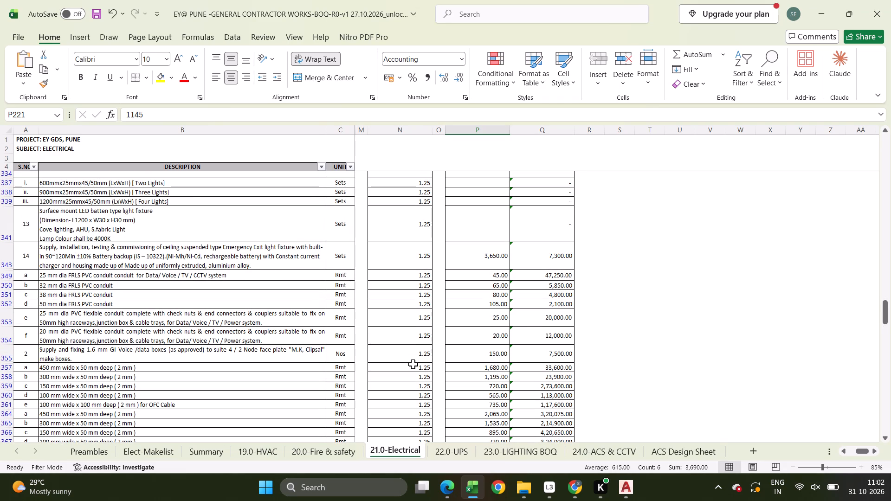
pyautogui.scroll(10, 413, 364)
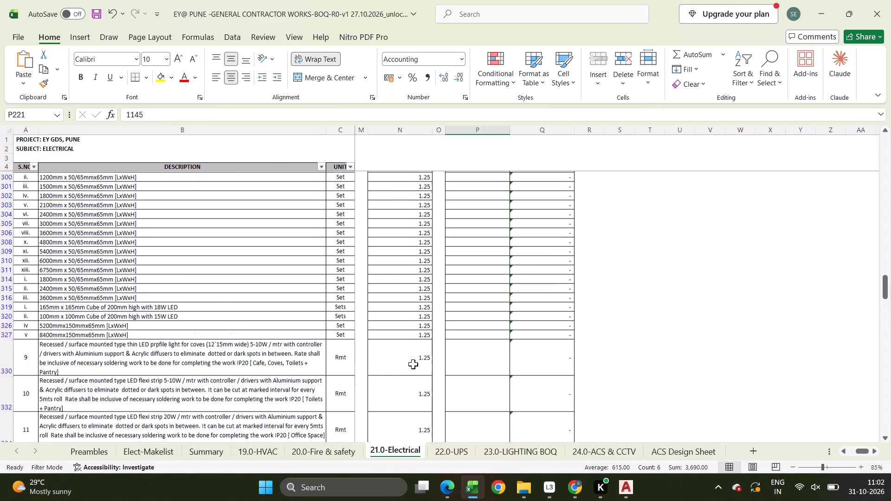
pyautogui.scroll(6, 413, 364)
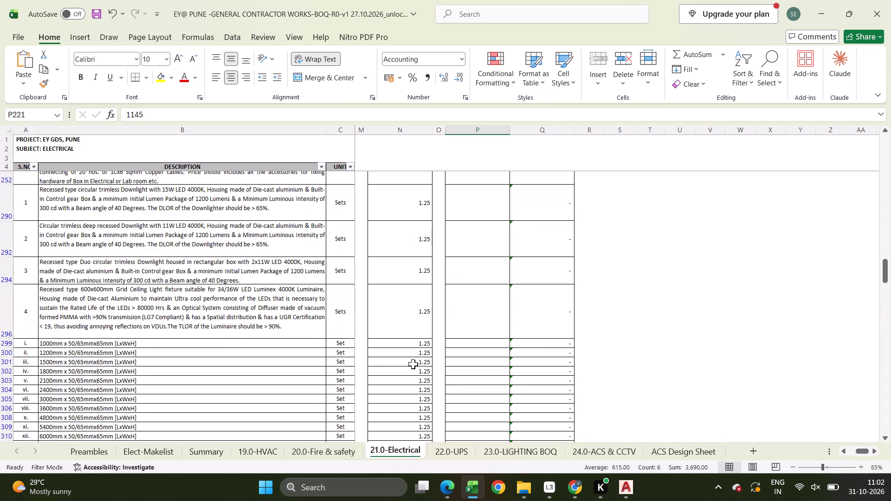
pyautogui.scroll(7, 413, 364)
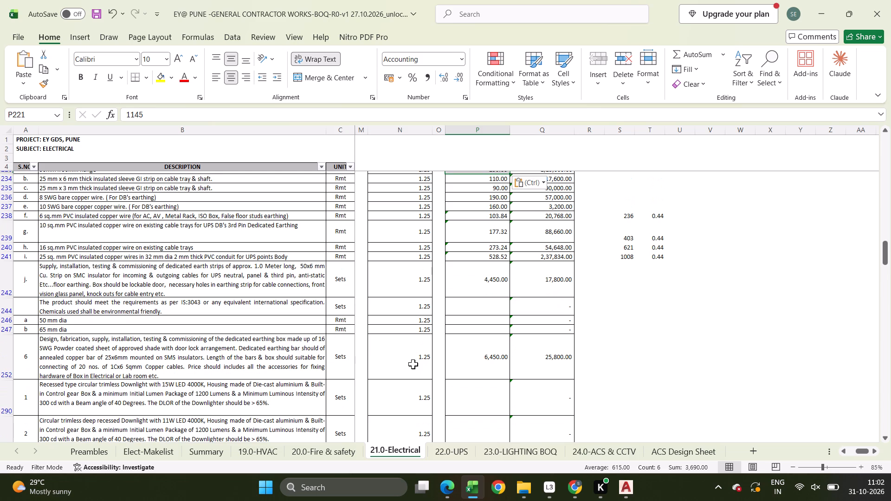
pyautogui.scroll(9, 413, 364)
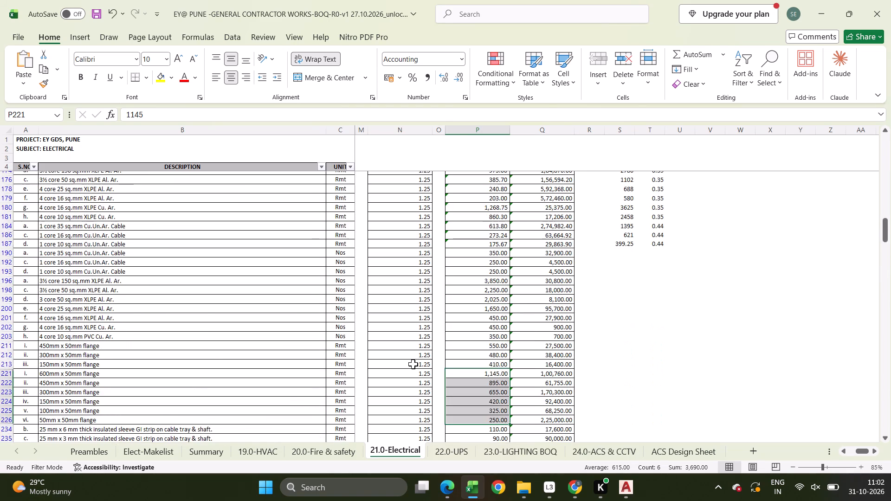
pyautogui.scroll(7, 413, 364)
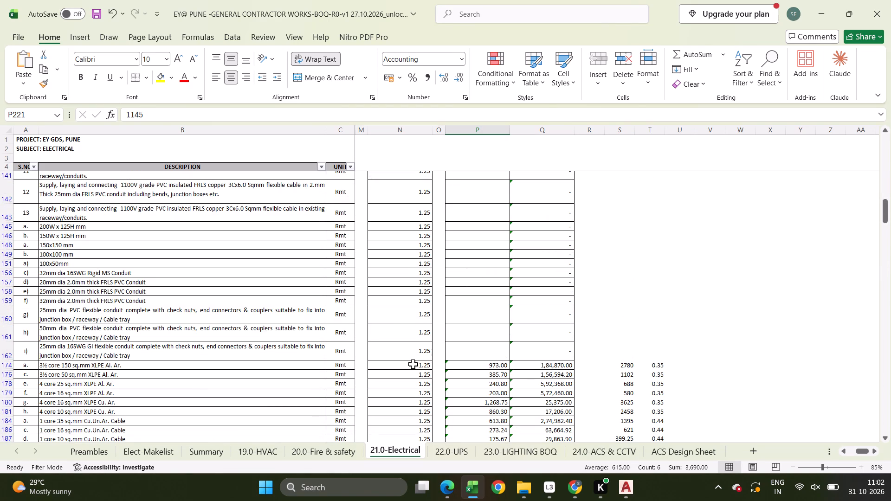
# Select the empty rate cell of the 200W x 125H mm item.
pyautogui.click(495, 226)
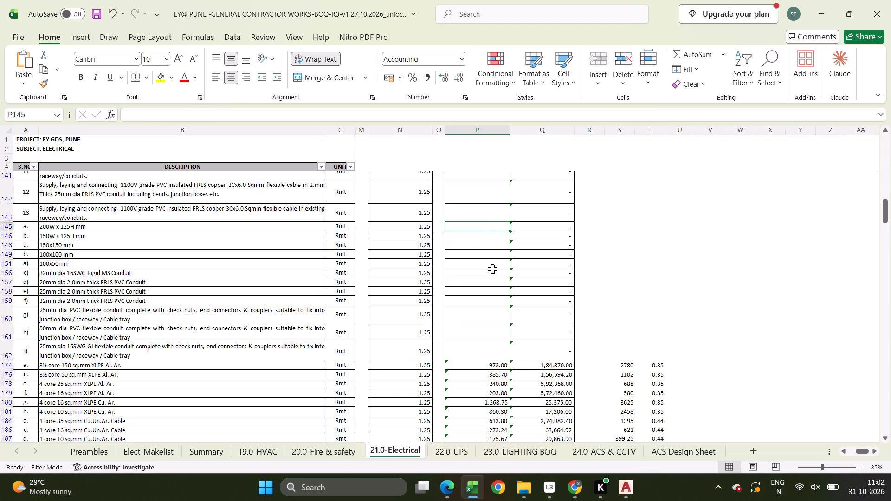
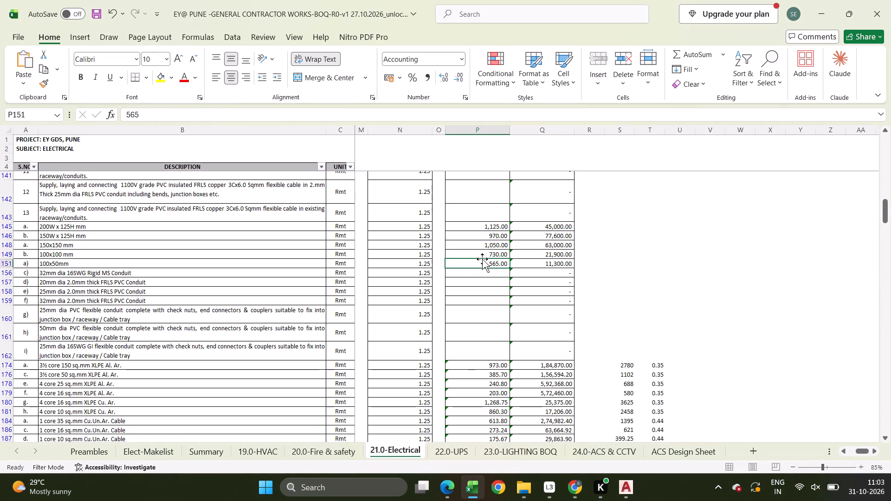
# Set the rate of the 100x50mm item in P151 to 365.
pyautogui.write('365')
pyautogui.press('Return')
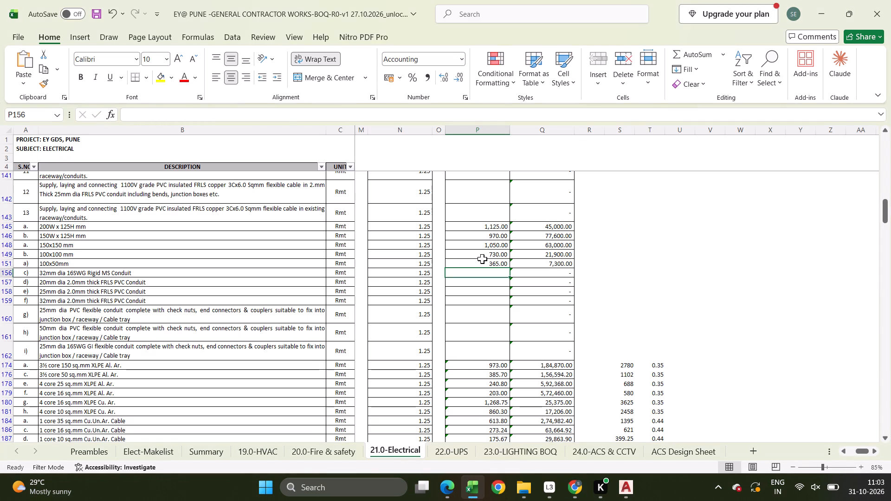
# Enter 190 as the rate for the 32mm dia 16SWG rigid MS conduit in P156, and replace it with the formula =300*.4.
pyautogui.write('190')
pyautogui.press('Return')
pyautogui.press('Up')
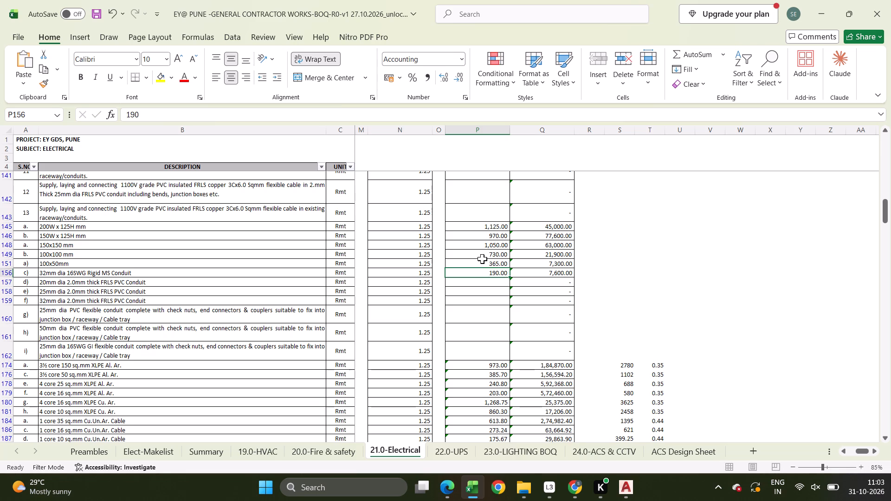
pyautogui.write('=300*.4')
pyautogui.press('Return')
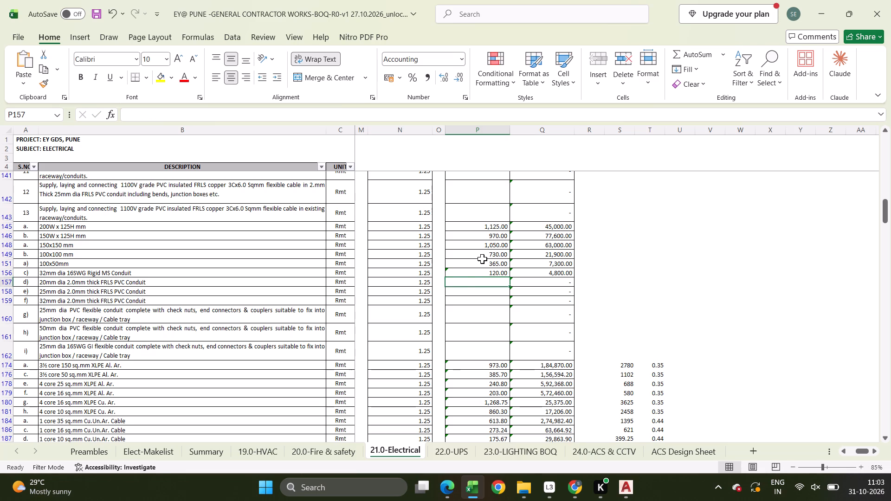
# Enter 65 as the rate for the 20mm dia 2.0mm thick FRLS PVC conduit in P157, and correct it to 25.
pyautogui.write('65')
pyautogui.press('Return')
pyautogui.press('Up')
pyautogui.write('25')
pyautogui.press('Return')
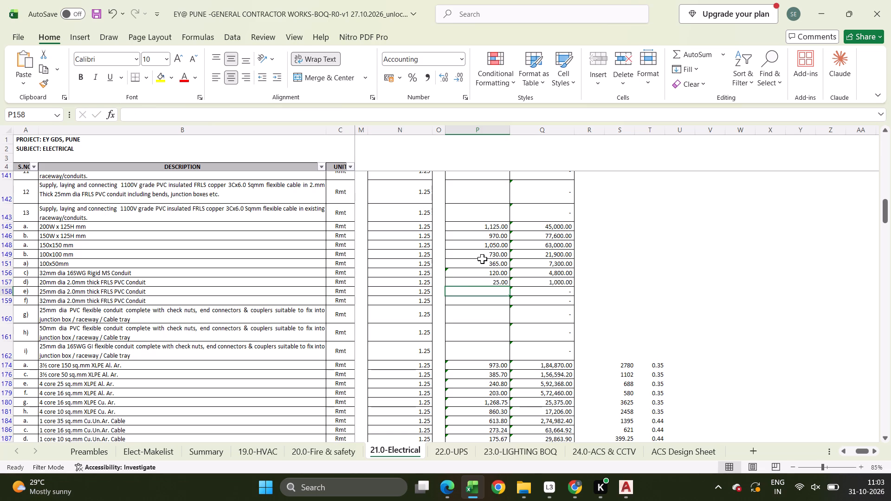
# Enter rates of 35 for the 25mm dia and 65 for the 32mm dia 2.0mm thick FRLS PVC conduits.
pyautogui.write('55')
pyautogui.press('BackSpace')
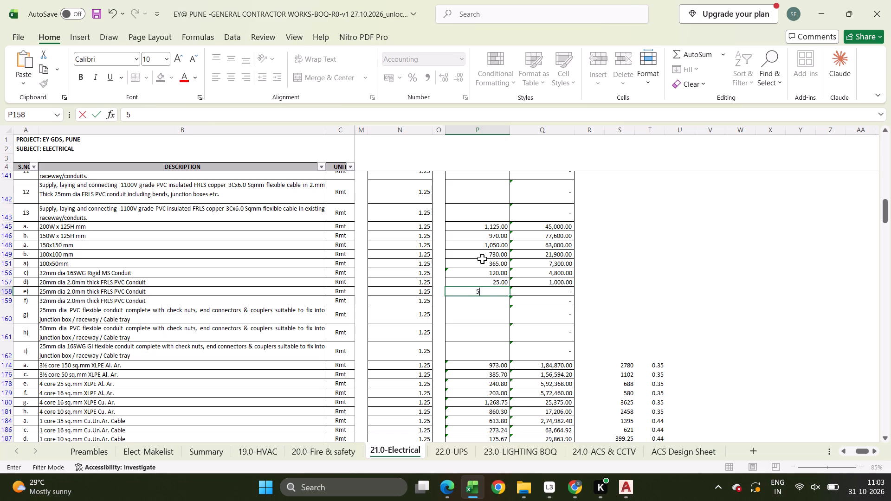
pyautogui.press('BackSpace')
pyautogui.write('35')
pyautogui.press('Return')
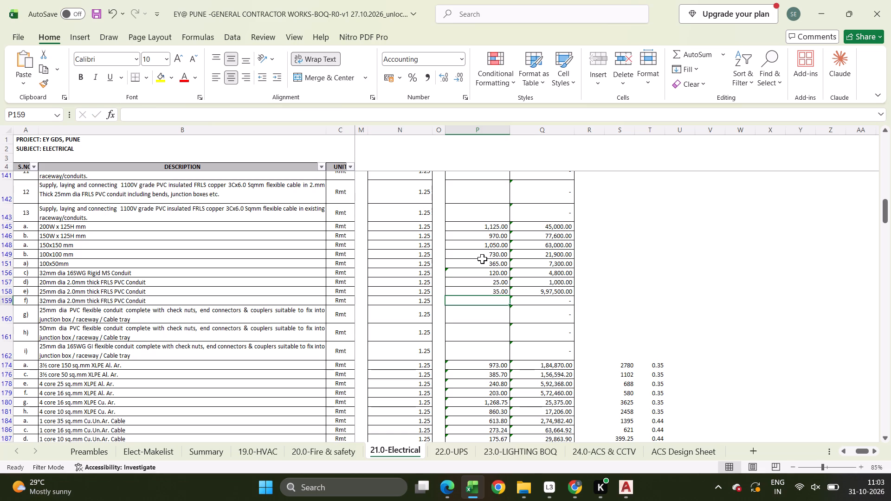
pyautogui.write('85')
pyautogui.press('Return')
pyautogui.press('Up')
pyautogui.write('65')
pyautogui.press('Return')
# Enter flexible conduit rates: 15 for 25mm dia PVC, 55 for 50mm dia PVC and 125 for 25mm dia 16SWG GI.
pyautogui.write('15')
pyautogui.press('Return')
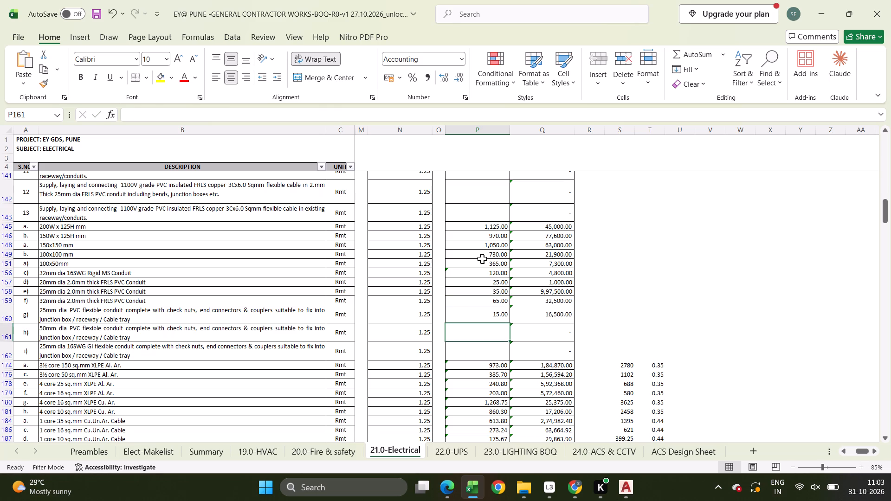
pyautogui.write('11')
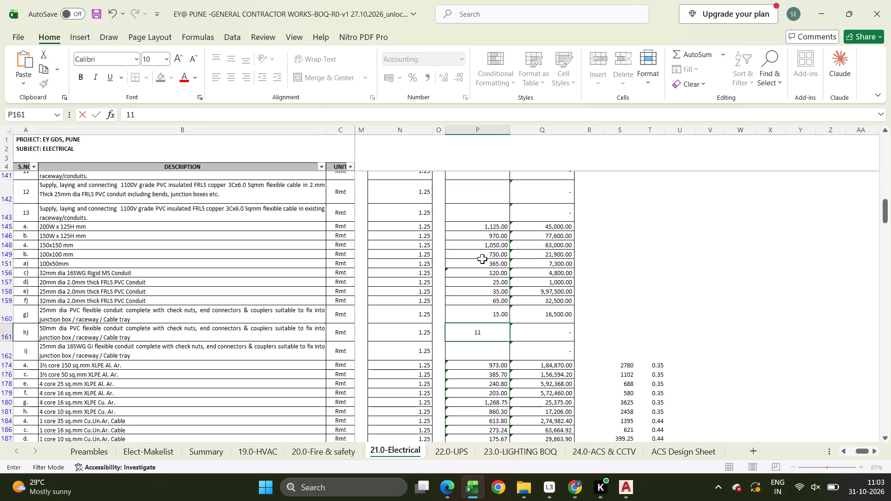
pyautogui.press('BackSpace')
pyautogui.press('BackSpace')
pyautogui.press('BackSpace')
pyautogui.write('90')
pyautogui.press('BackSpace')
pyautogui.press('BackSpace')
pyautogui.write('55')
pyautogui.press('Return')
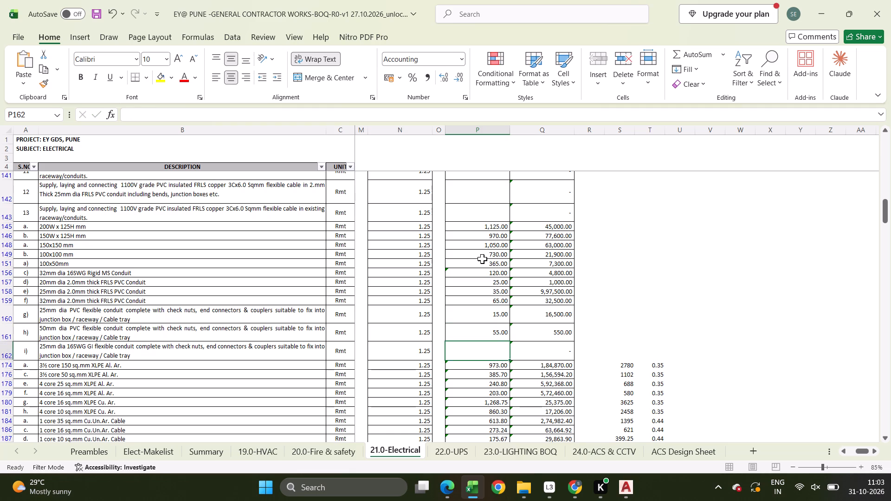
pyautogui.write('125')
pyautogui.press('Return')
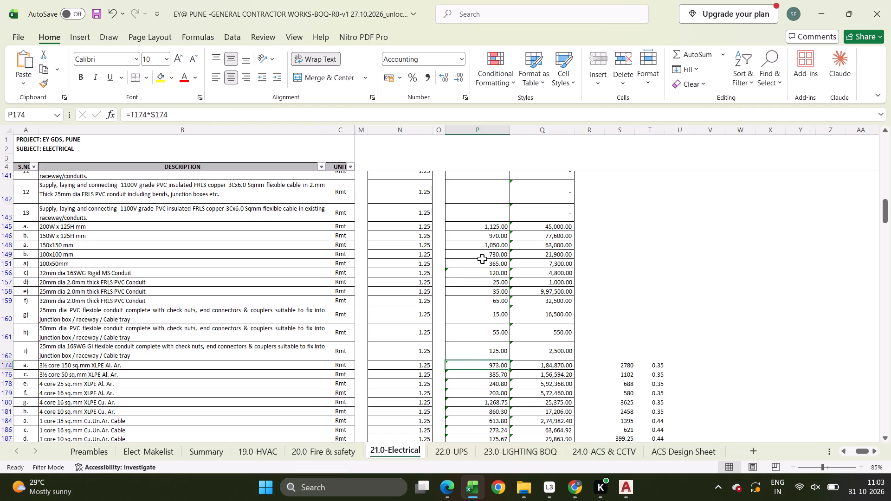
# Copy the rate calculation cells of the 1 core 10 sq.mm Cu.Un.Ar. cable to the unpriced FRLS flexible cable items starting at item 10.
pyautogui.scroll(4, 482, 259)
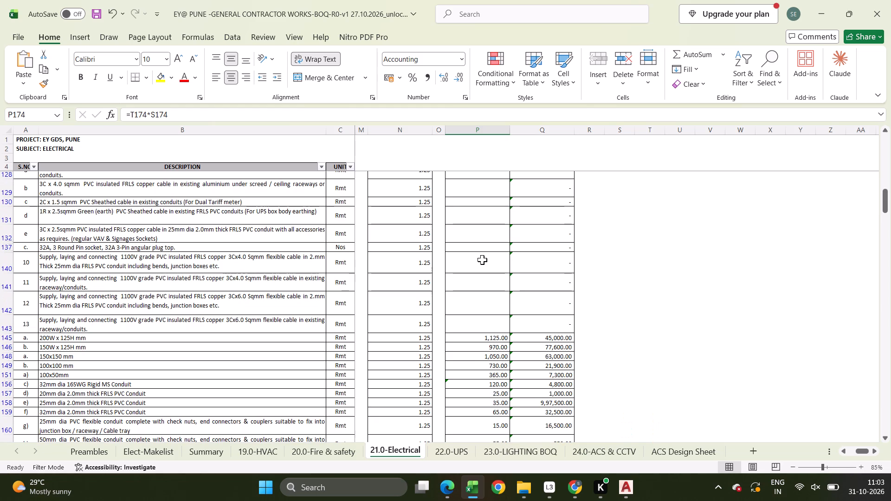
pyautogui.click(482, 260)
pyautogui.scroll(-4, 482, 260)
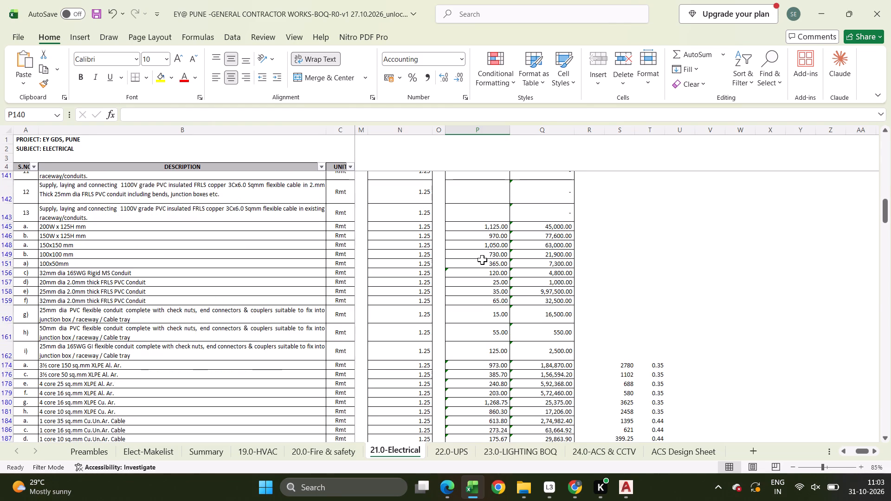
pyautogui.scroll(-9, 490, 347)
pyautogui.scroll(3, 490, 347)
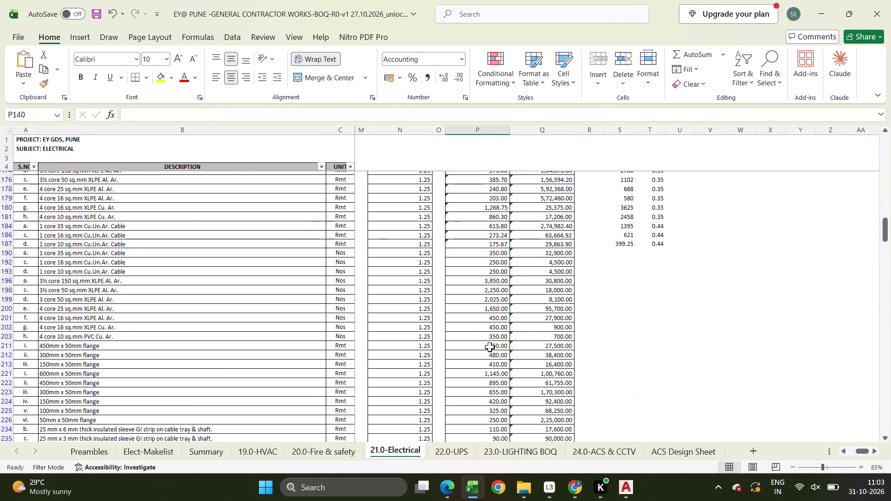
pyautogui.moveTo(481, 273); pyautogui.dragTo(663, 269)
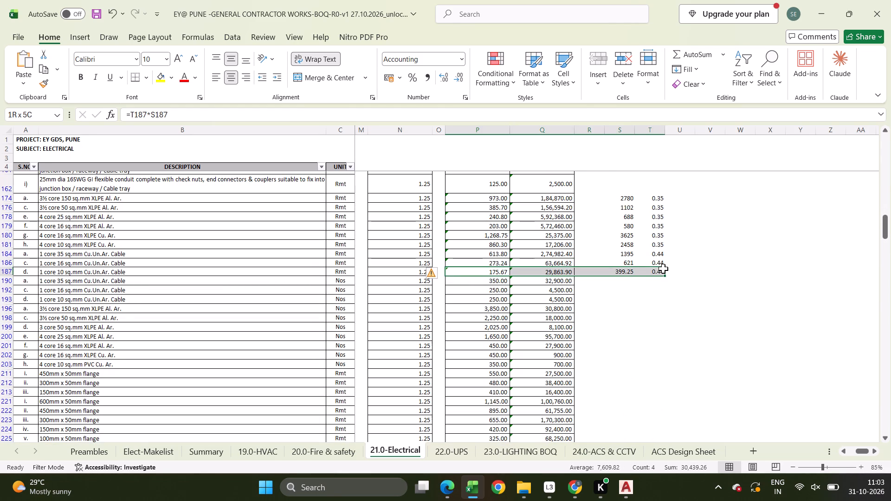
pyautogui.moveTo(663, 269); pyautogui.dragTo(663, 270)
pyautogui.hotkey('ctrl', 'c')
pyautogui.scroll(6, 511, 347)
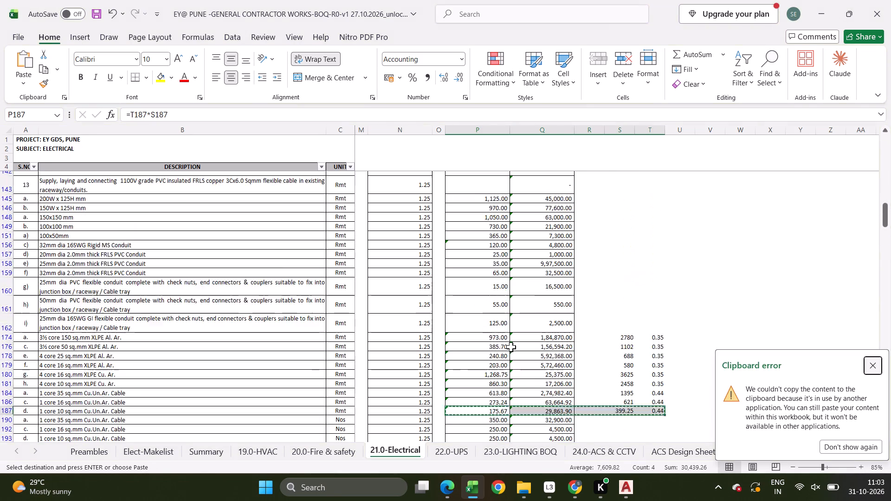
pyautogui.scroll(4, 511, 347)
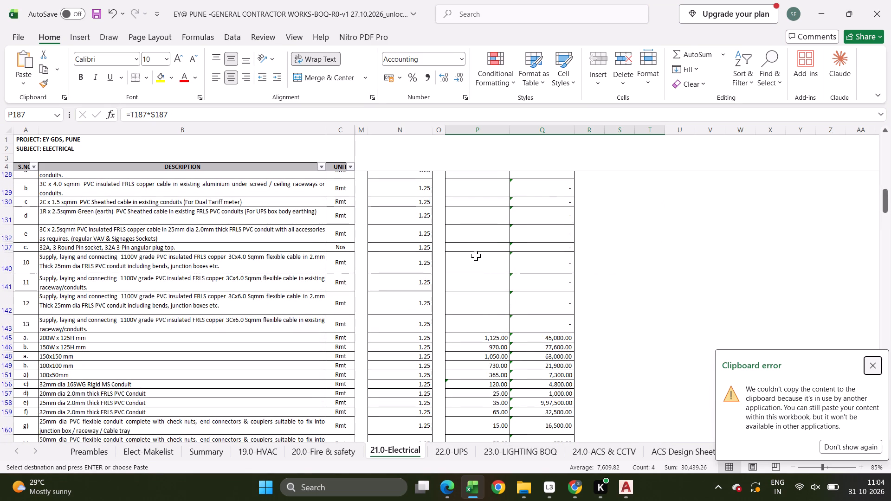
pyautogui.click(476, 256)
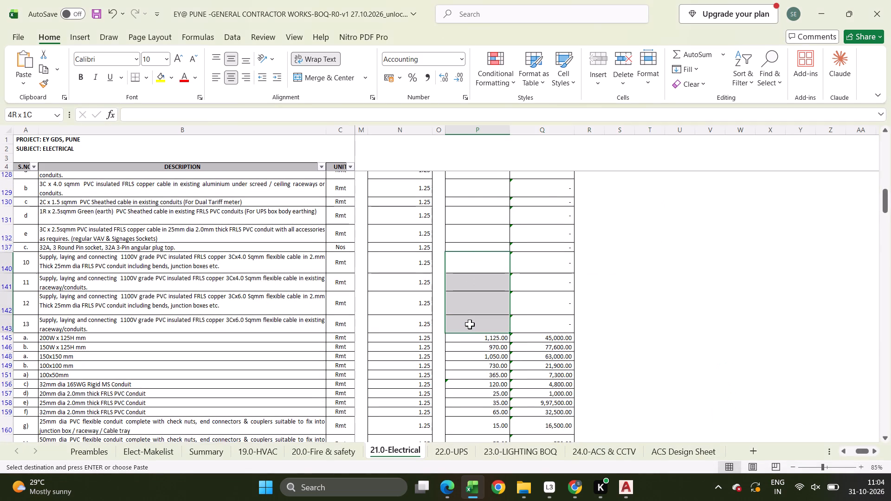
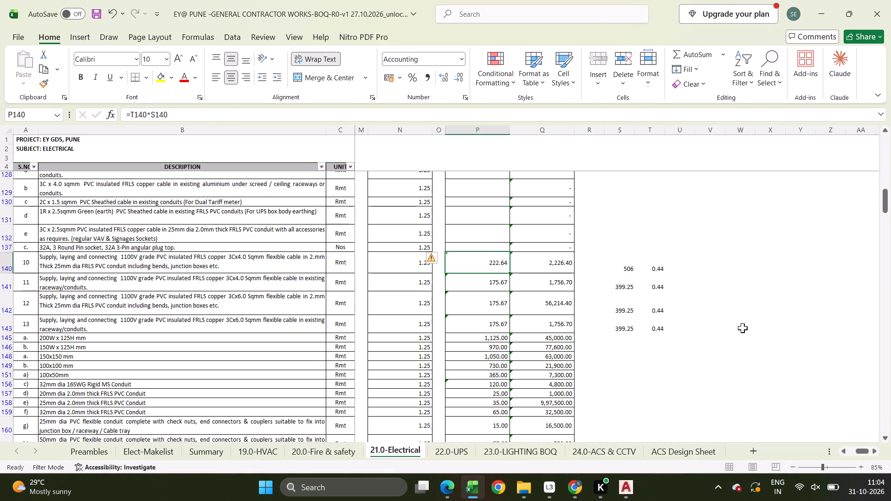
# Add 65 to item 10's rate formula and fill the revised formula down through items 11 to 13.
pyautogui.press('F2')
pyautogui.press('+')
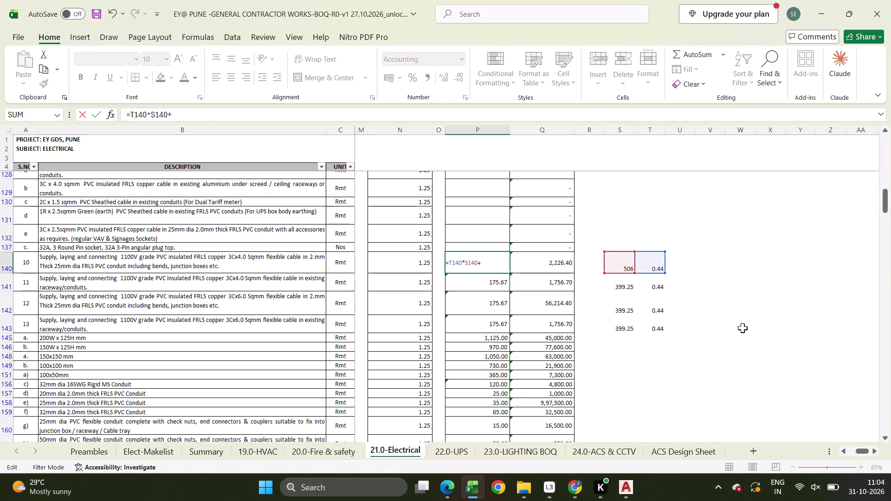
pyautogui.write('65')
pyautogui.press('Return')
pyautogui.press('Up')
pyautogui.hotkey('shift', 'Down')
pyautogui.hotkey('shift', 'Down')
pyautogui.hotkey('shift', 'Down')
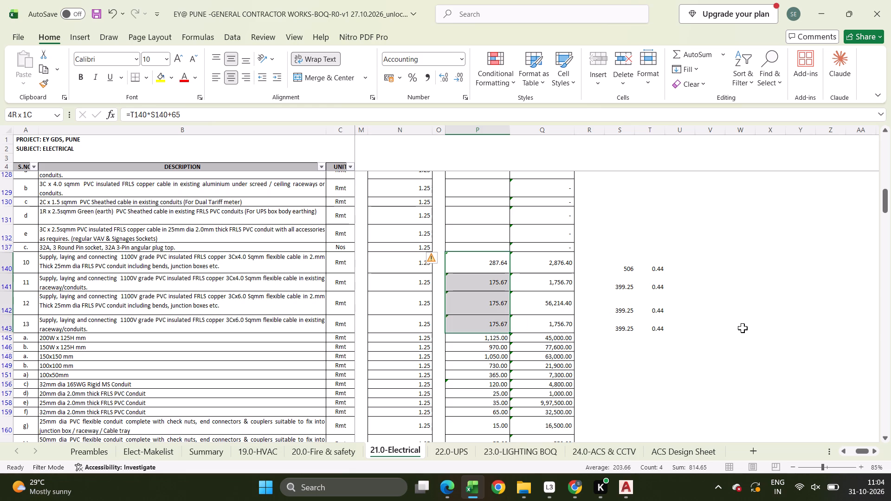
pyautogui.hotkey('ctrl', 'd')
# Set item 11's base price to 506, the Polycab price list value for 3 core 4 sqmm FRLS flexible cable.
pyautogui.press('Right')
pyautogui.press('Down')
pyautogui.press('Right')
pyautogui.press('Right')
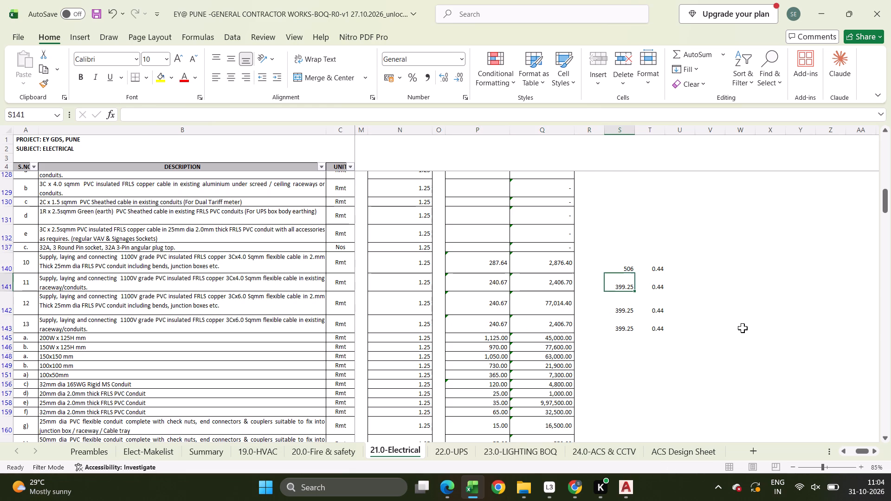
pyautogui.hotkey('alt', 'Tab')
pyautogui.hotkey('alt', 'Tab')
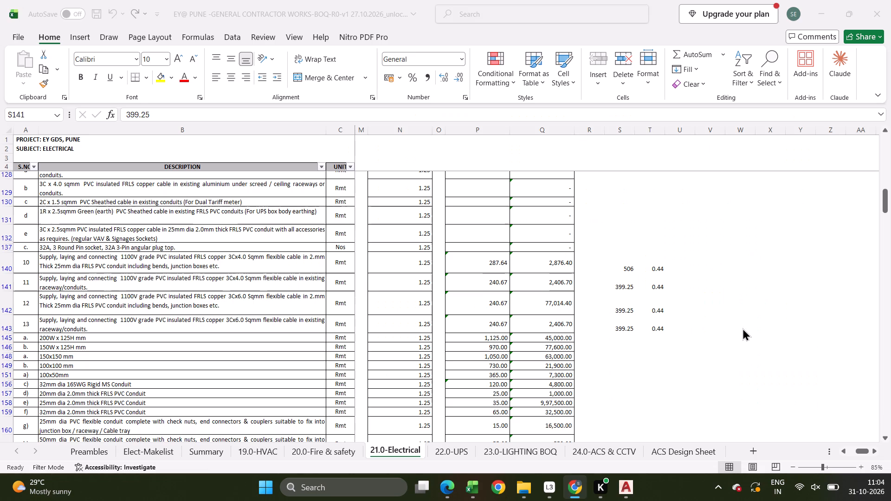
pyautogui.write('506')
pyautogui.press('Left')
pyautogui.press('Left')
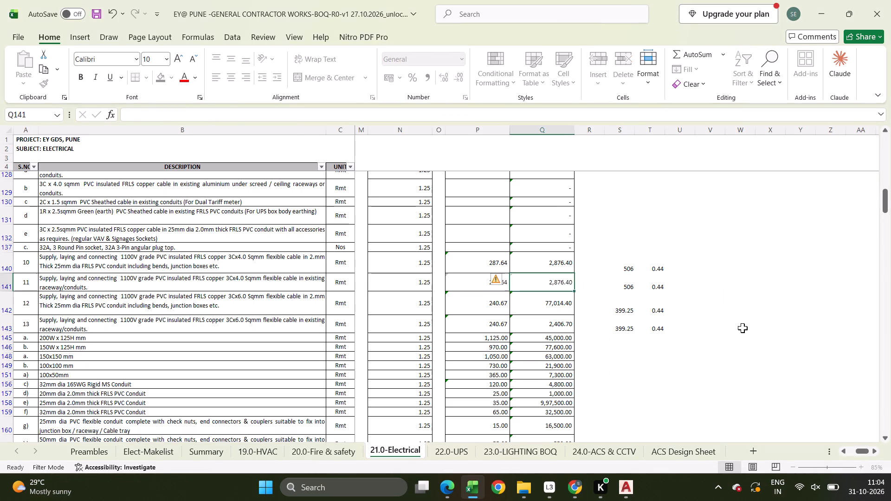
# Remove the +65 conduit addition from item 11's rate formula, leaving only the product =T141*S141.
pyautogui.press('Left')
pyautogui.press('F2')
pyautogui.press('BackSpace')
pyautogui.press('BackSpace')
pyautogui.press('BackSpace')
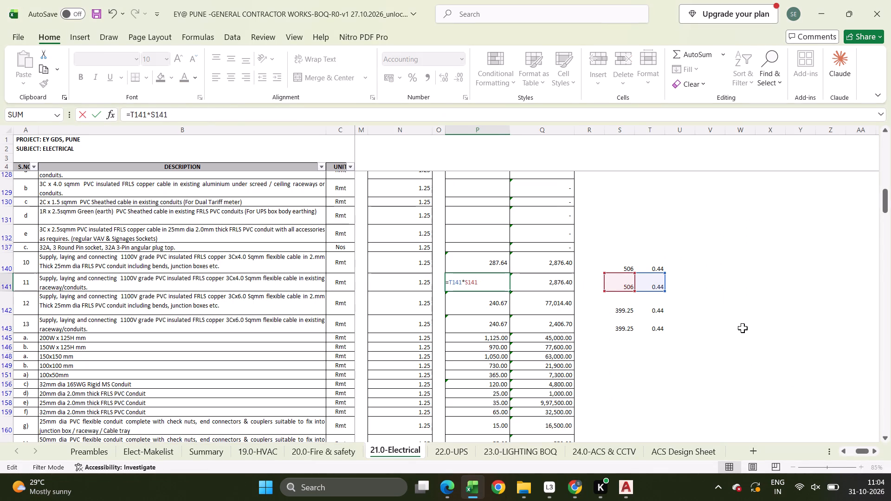
pyautogui.press('Return')
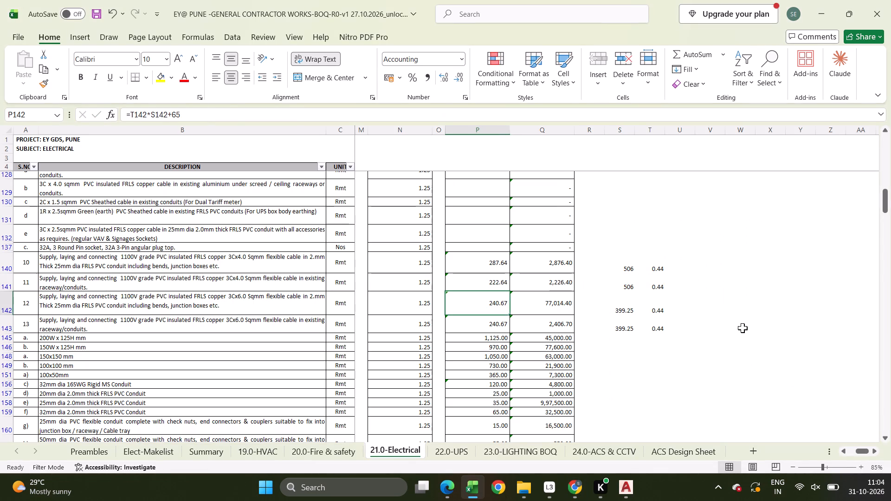
# Copy item 11's rate, amount and base price calculation cells to item 13.
pyautogui.press('Right')
pyautogui.press('Right')
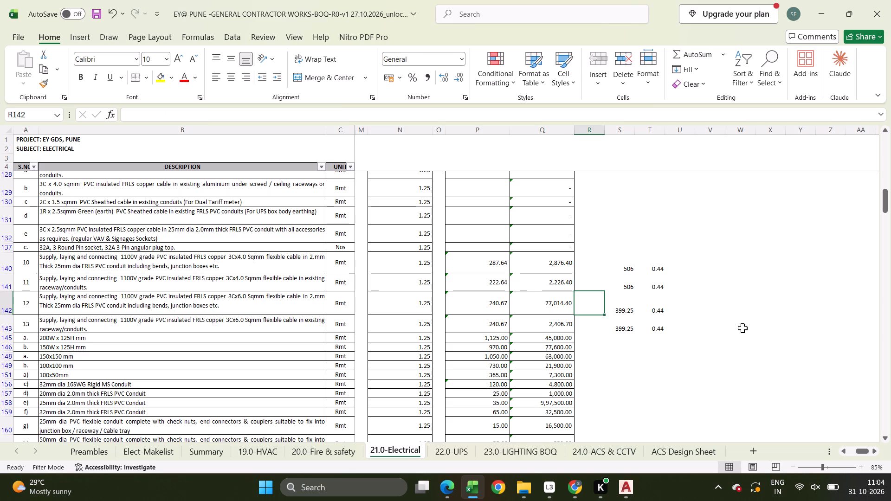
pyautogui.press('Left')
pyautogui.press('Up')
pyautogui.press('Left')
pyautogui.hotkey('ctrl', 'shift', 'Right')
pyautogui.hotkey('ctrl', 'shift', 'Right')
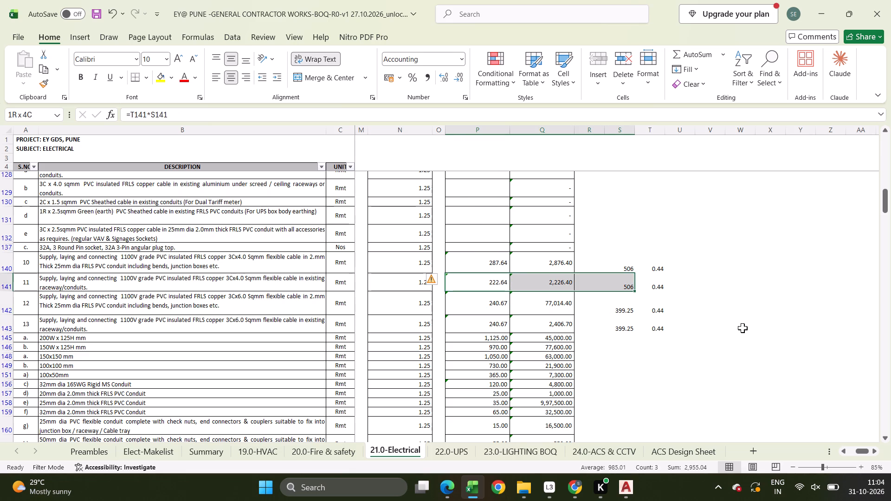
pyautogui.hotkey('ctrl', 'shift', 'Right')
pyautogui.hotkey('ctrl', 'c')
pyautogui.press('Down')
pyautogui.press('Down')
pyautogui.press('Down')
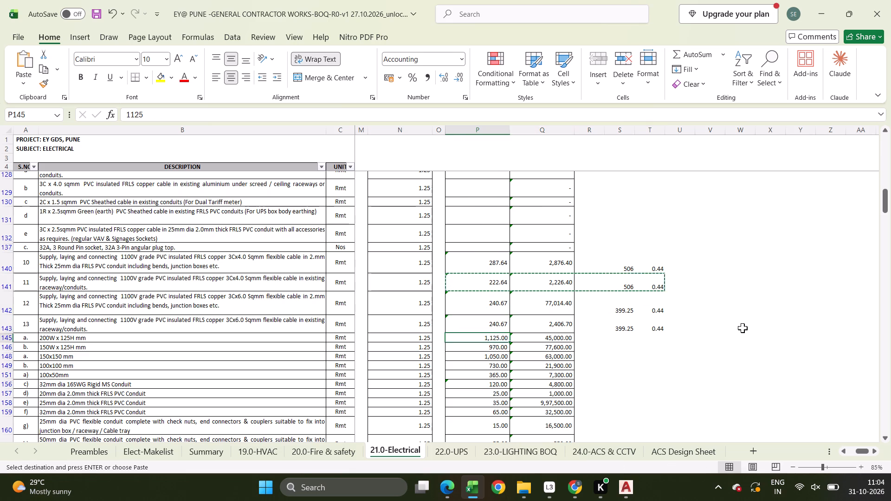
pyautogui.press('Up')
pyautogui.hotkey('ctrl', 'v')
# Enter the Polycab 3 core 6 sqmm price of 746 as base price for items 12 and 13.
pyautogui.press('Right')
pyautogui.press('Right')
pyautogui.press('Up')
pyautogui.press('Right')
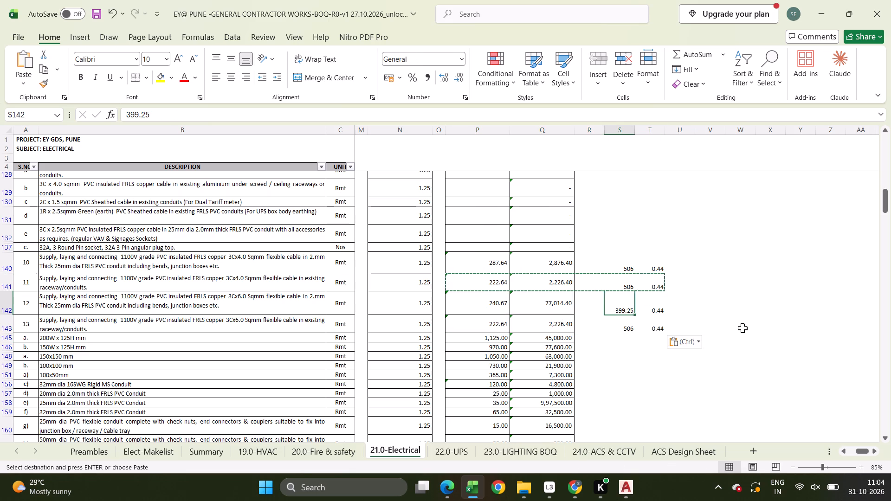
pyautogui.hotkey('alt', 'Tab')
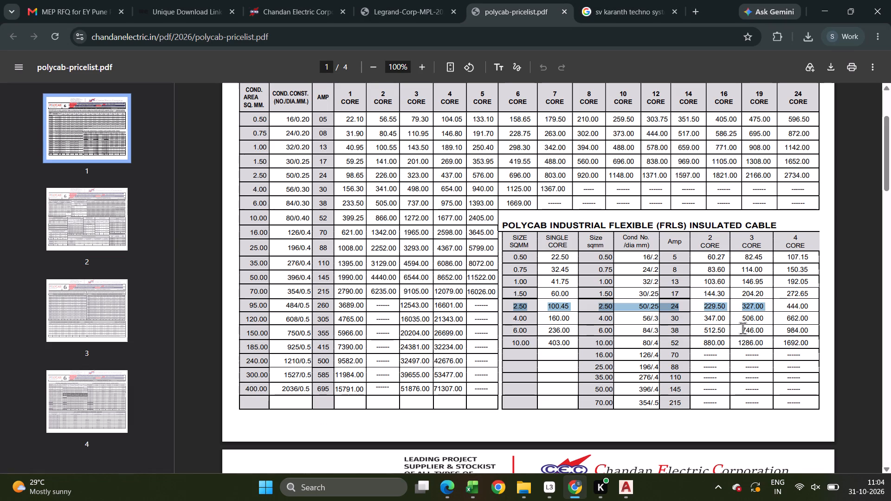
pyautogui.hotkey('alt', 'Tab')
pyautogui.hotkey('alt', 'Tab')
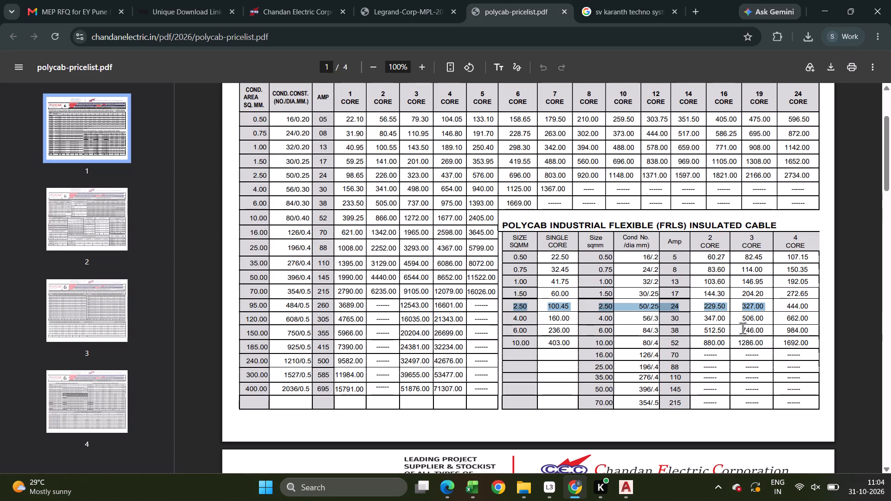
pyautogui.hotkey('alt', 'Tab')
pyautogui.write('746')
pyautogui.press('Return')
pyautogui.write('746')
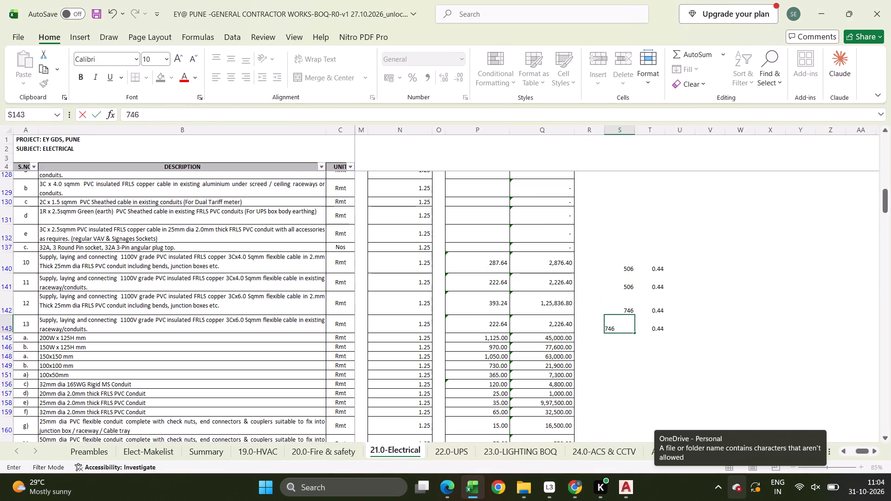
pyautogui.press('Return')
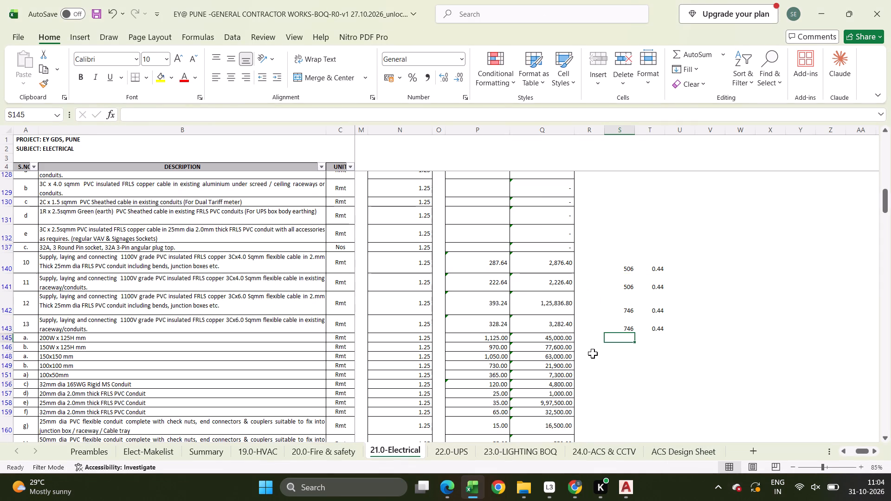
# Copy item 10's rate calculation cells to the unpriced cable sub-items a to e in rows 128 to 132.
pyautogui.moveTo(479, 267); pyautogui.dragTo(642, 269)
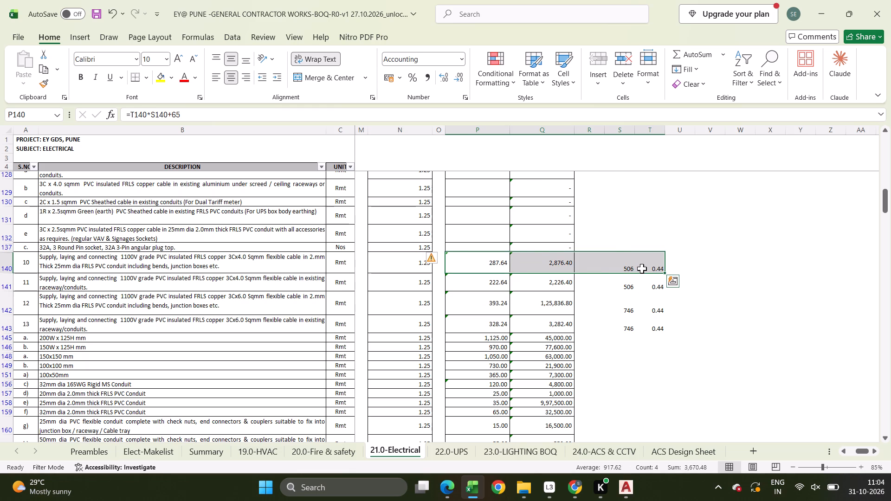
pyautogui.hotkey('ctrl', 'c')
pyautogui.click(497, 232)
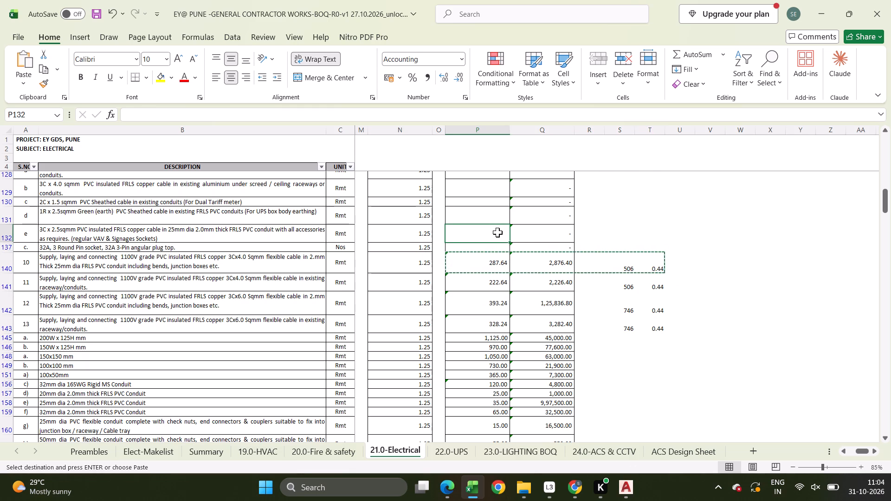
pyautogui.press('Up')
pyautogui.press('Up')
pyautogui.press('Up')
pyautogui.press('Up')
pyautogui.press('Up')
pyautogui.press('Up')
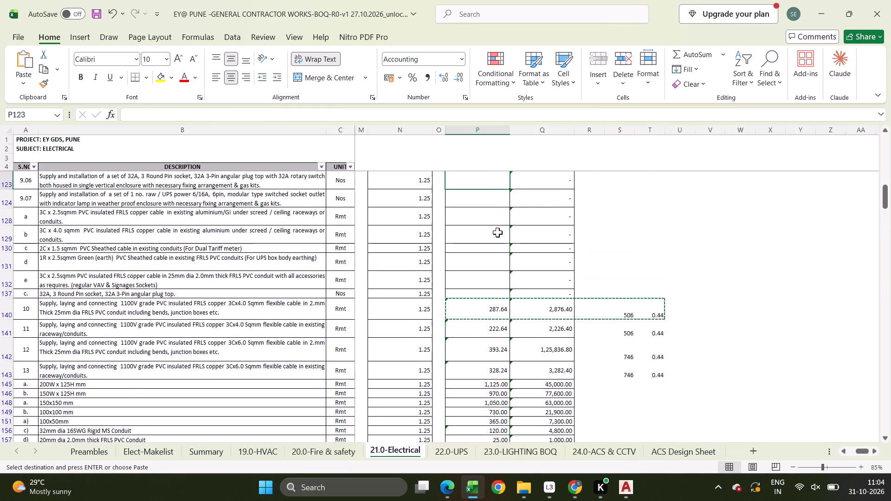
pyautogui.press('Up')
pyautogui.press('Up')
pyautogui.press('Down')
pyautogui.press('Down')
pyautogui.press('Down')
pyautogui.press('Down')
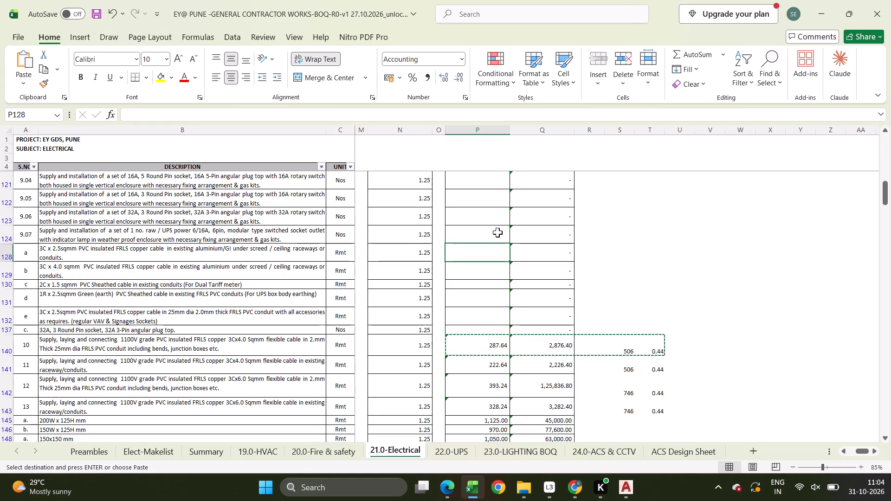
pyautogui.hotkey('ctrl', 'v')
pyautogui.press('Down')
pyautogui.hotkey('ctrl', 'v')
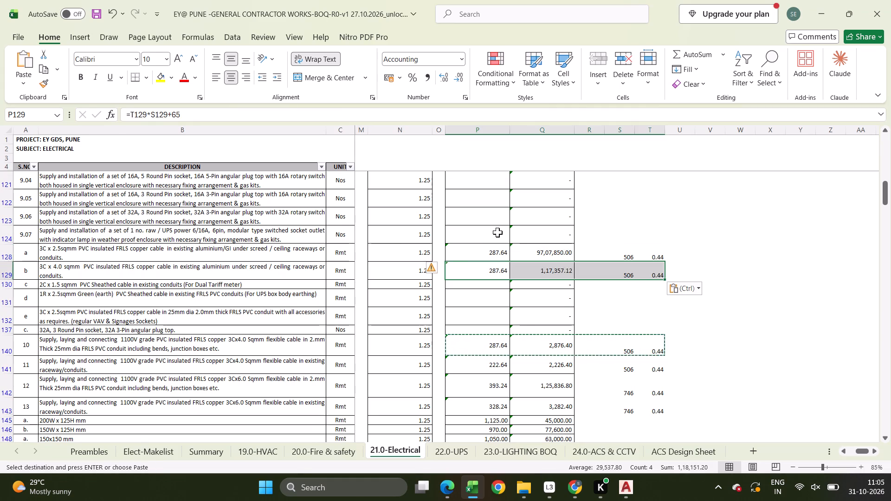
pyautogui.press('Down')
pyautogui.hotkey('ctrl', 'v')
pyautogui.press('Down')
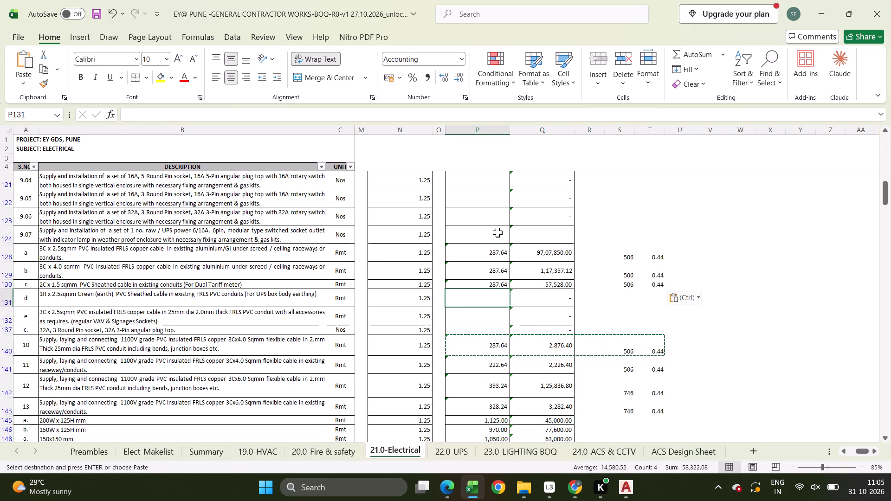
pyautogui.hotkey('ctrl', 'v')
pyautogui.press('Down')
pyautogui.hotkey('ctrl', 'v')
pyautogui.press('Down')
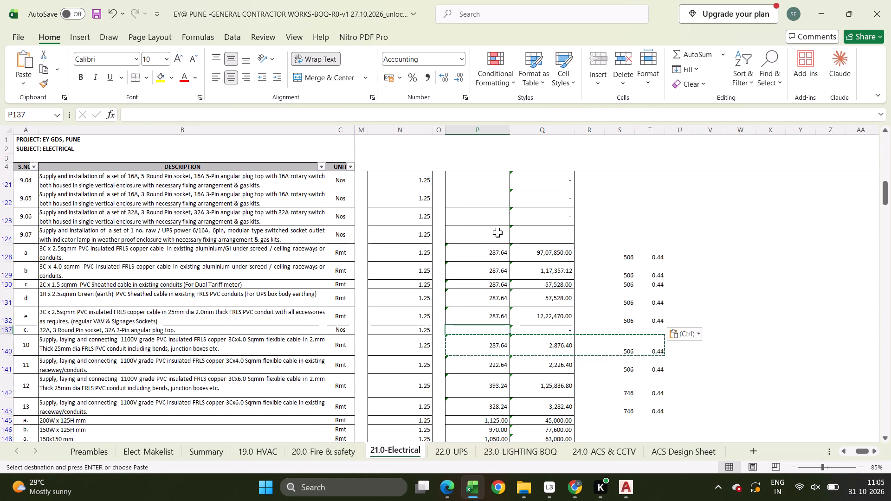
# Set the base price of sub-item a, the 3C x 2.5 sqmm FRLS cable, to 327 from the Polycab price list.
pyautogui.press('Up')
pyautogui.press('Right')
pyautogui.press('Right')
pyautogui.press('Up')
pyautogui.press('Up')
pyautogui.press('Up')
pyautogui.press('Right')
pyautogui.press('Up')
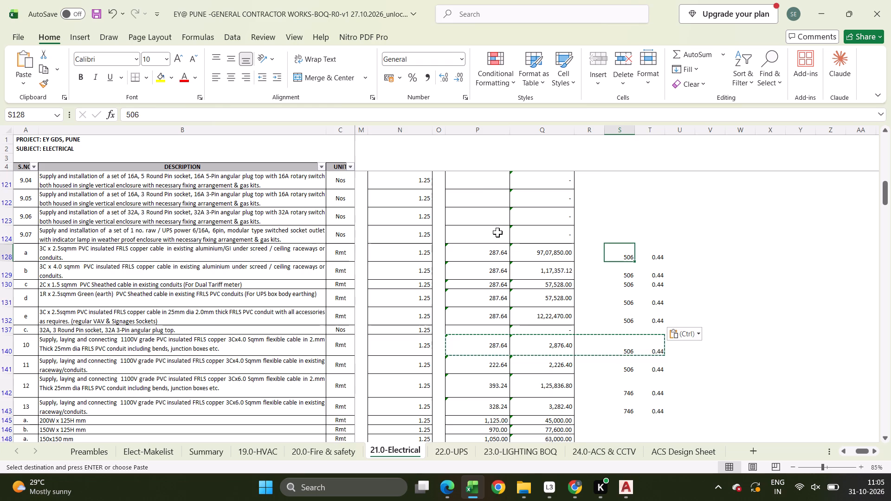
pyautogui.hotkey('alt', 'Tab')
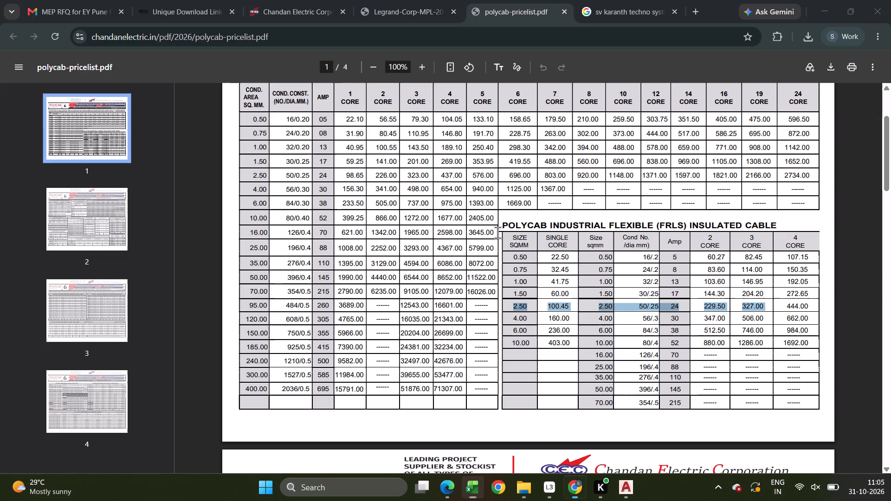
pyautogui.hotkey('alt', 'Tab')
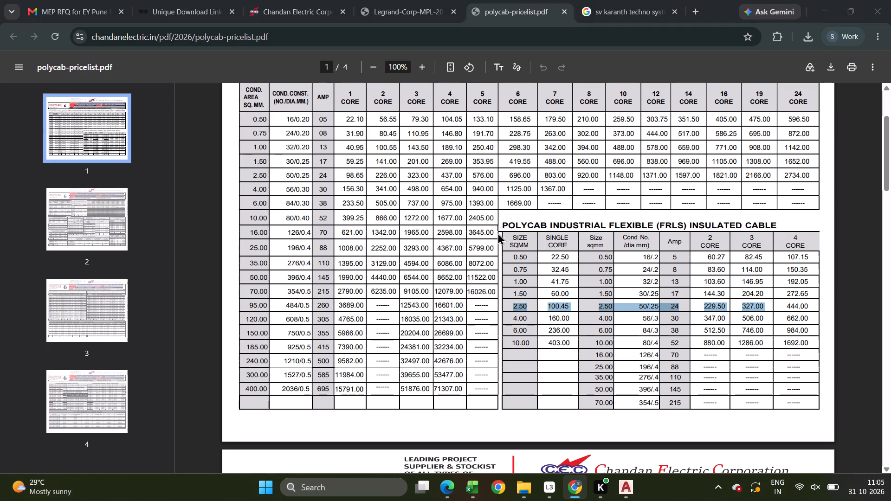
pyautogui.hotkey('alt', 'Tab')
pyautogui.hotkey('alt', 'Tab')
pyautogui.write('327')
pyautogui.press('Return')
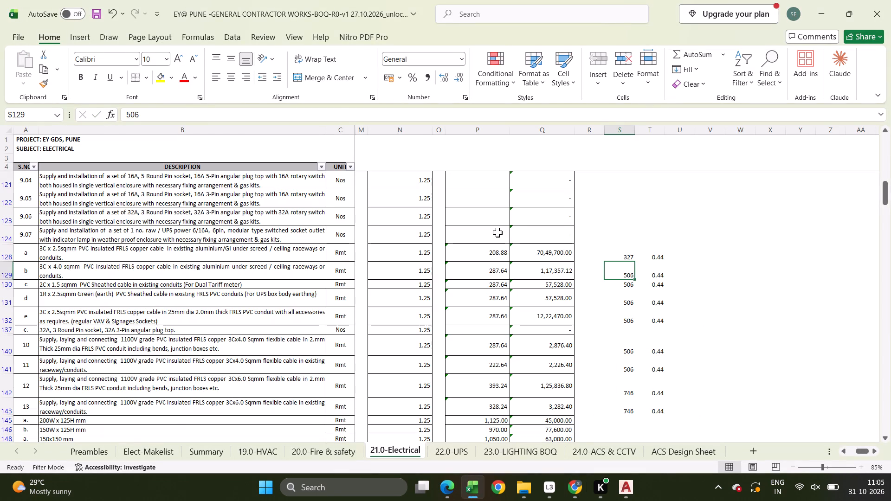
# Enter the Polycab price of 506 as the base price of sub-item b, the 3C x 4.0 sqmm cable.
pyautogui.hotkey('alt', 'Tab')
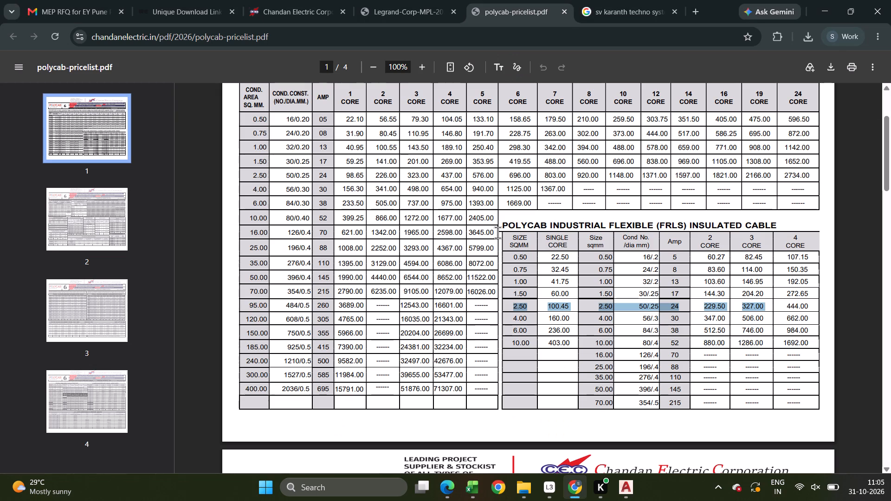
pyautogui.hotkey('alt', 'Tab')
pyautogui.write('506')
pyautogui.press('Return')
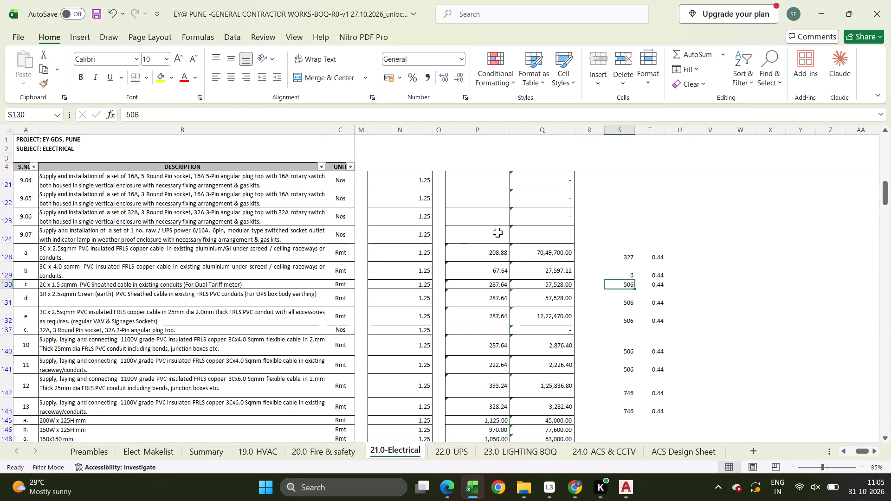
pyautogui.press('Escape')
pyautogui.press('Up')
pyautogui.write('506')
pyautogui.press('Return')
# Enter Polycab base prices: 144.30 for 2C x 1.5 sqmm, 100.45 for 1R x 2.5 sqmm and 327 for sub-item e.
pyautogui.hotkey('alt', 'Tab')
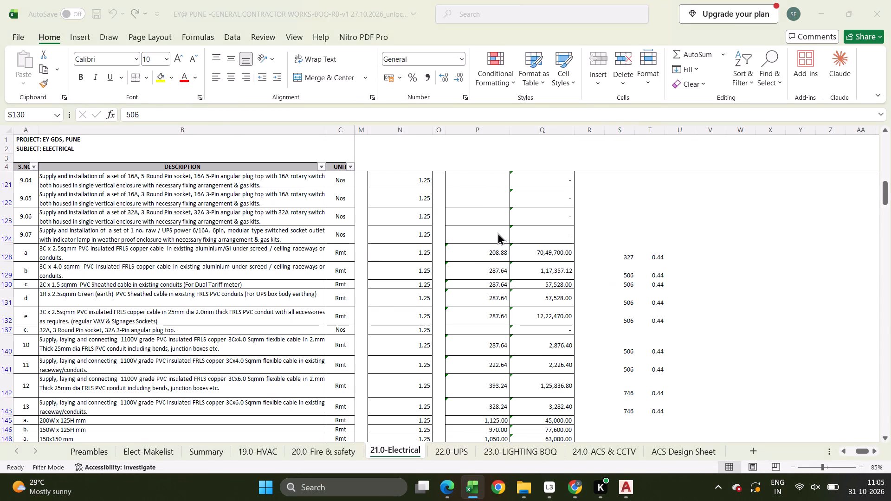
pyautogui.hotkey('alt', 'Tab')
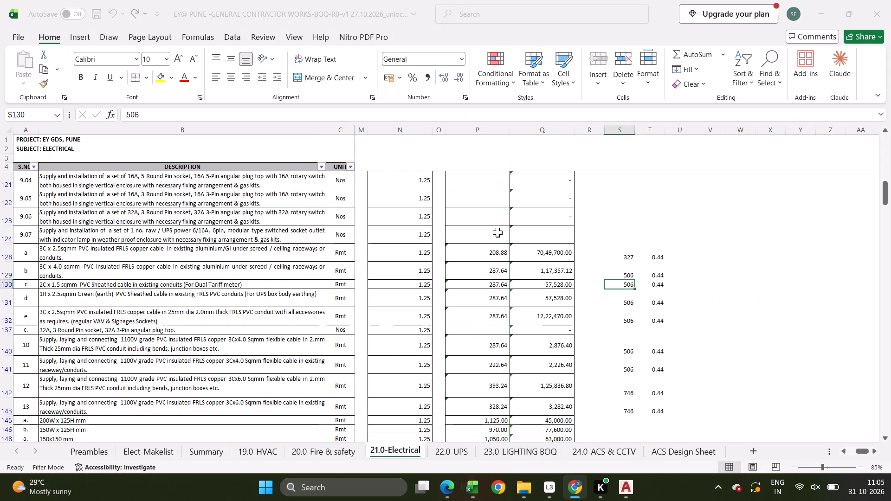
pyautogui.write('144.30')
pyautogui.press('Return')
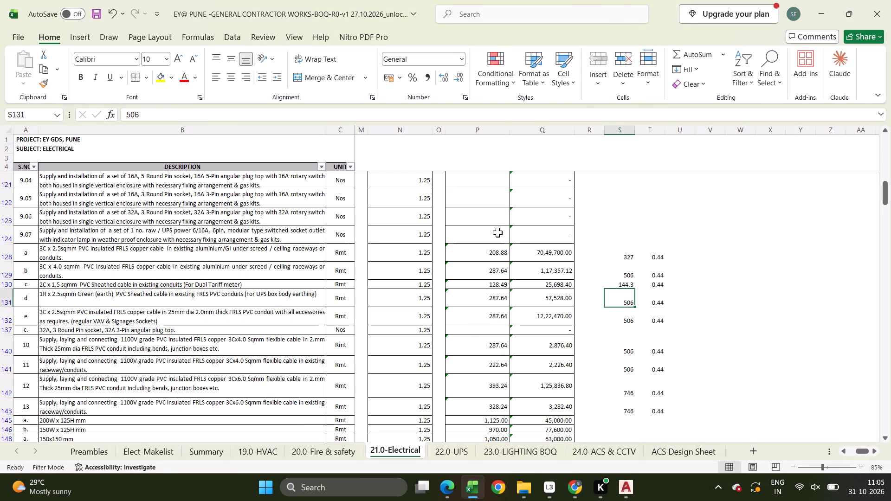
pyautogui.hotkey('alt', 'Tab')
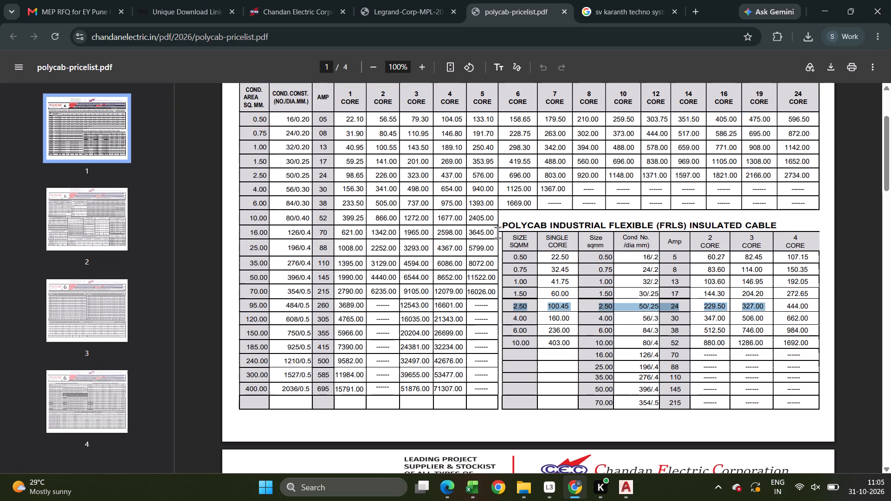
pyautogui.hotkey('alt', 'Tab')
pyautogui.write('100.45')
pyautogui.press('Return')
pyautogui.write('327')
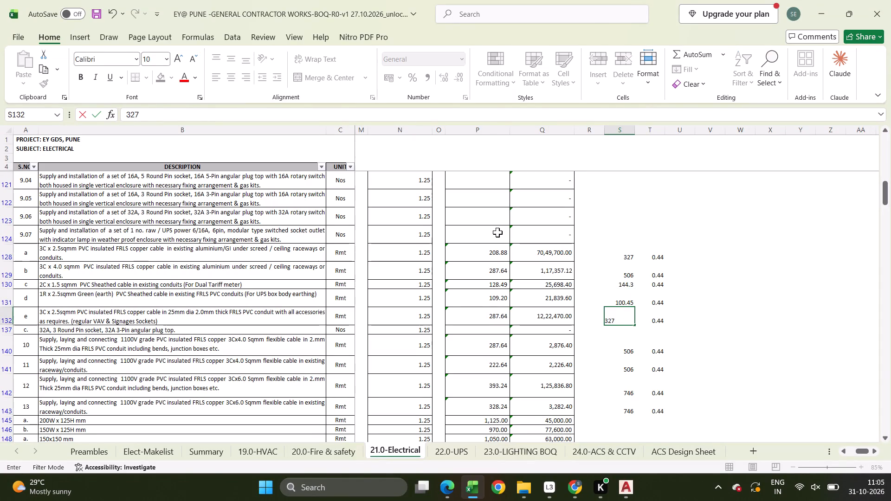
pyautogui.press('Return')
# Remove the added 65 from the rate formula of cable sub-item a, leaving =T128*S128.
pyautogui.press('Up')
pyautogui.press('Up')
pyautogui.press('Up')
pyautogui.press('Up')
pyautogui.press('Left')
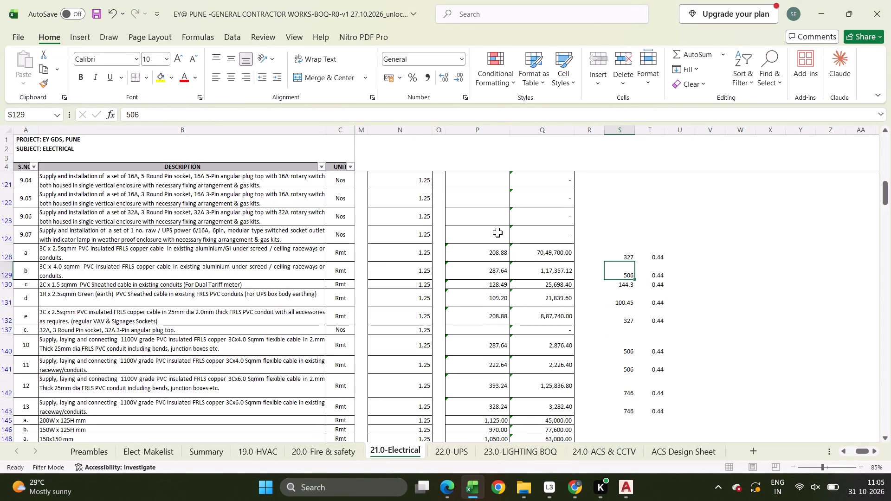
pyautogui.press('Up')
pyautogui.press('Left')
pyautogui.press('Left')
pyautogui.press('F2')
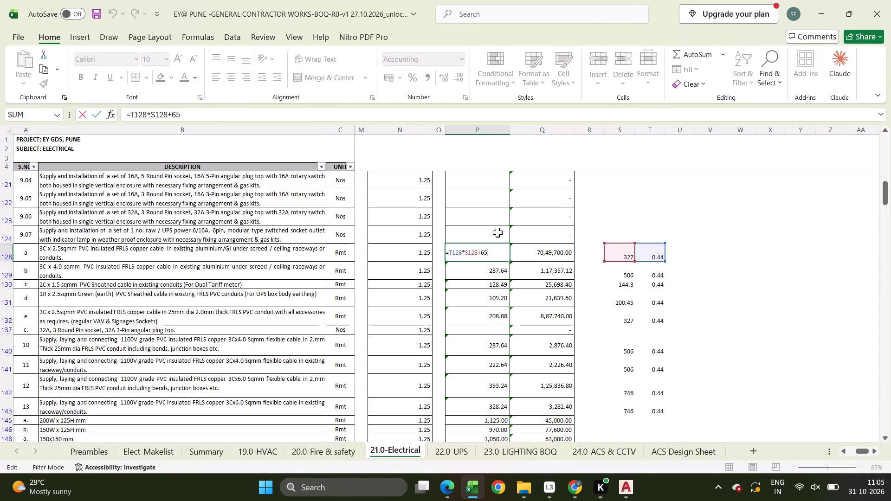
pyautogui.press('BackSpace')
pyautogui.press('BackSpace')
pyautogui.press('BackSpace')
pyautogui.press('Return')
pyautogui.press('Up')
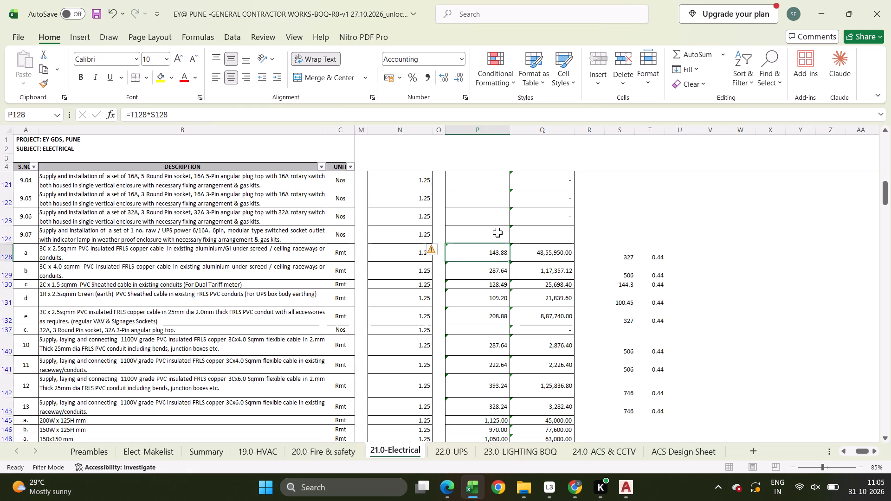
# Copy sub-item a's rate formula to the rates of cable sub-items b, c and d in rows 129 to 131.
pyautogui.hotkey('ctrl', 'c')
pyautogui.press('Down')
pyautogui.hotkey('ctrl', 'v')
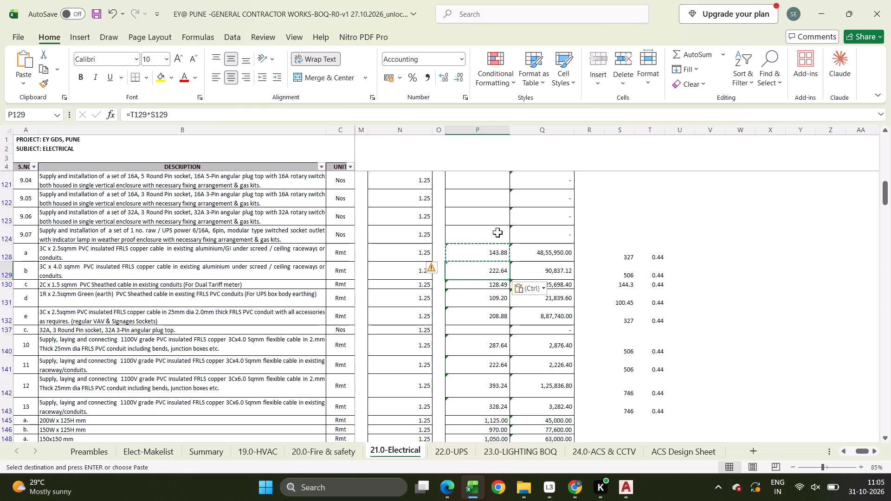
pyautogui.press('Down')
pyautogui.press('Up')
pyautogui.press('Down')
pyautogui.hotkey('ctrl', 'v')
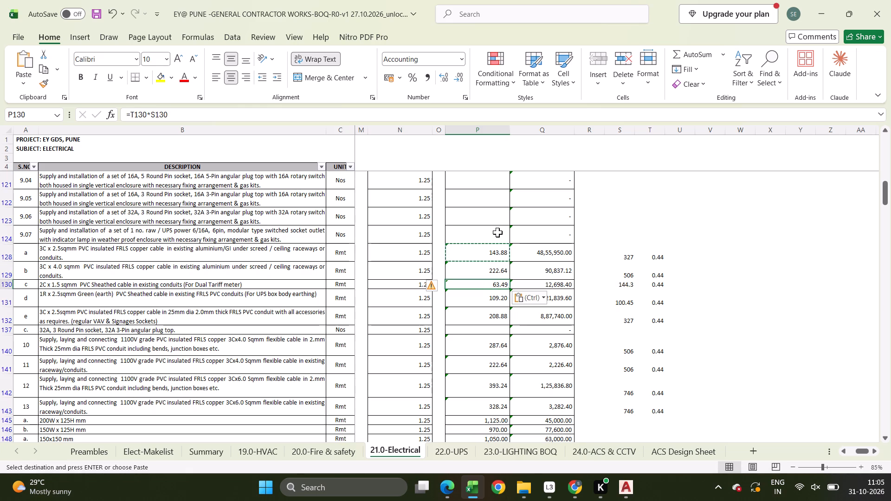
pyautogui.press('Down')
pyautogui.hotkey('ctrl', 'v')
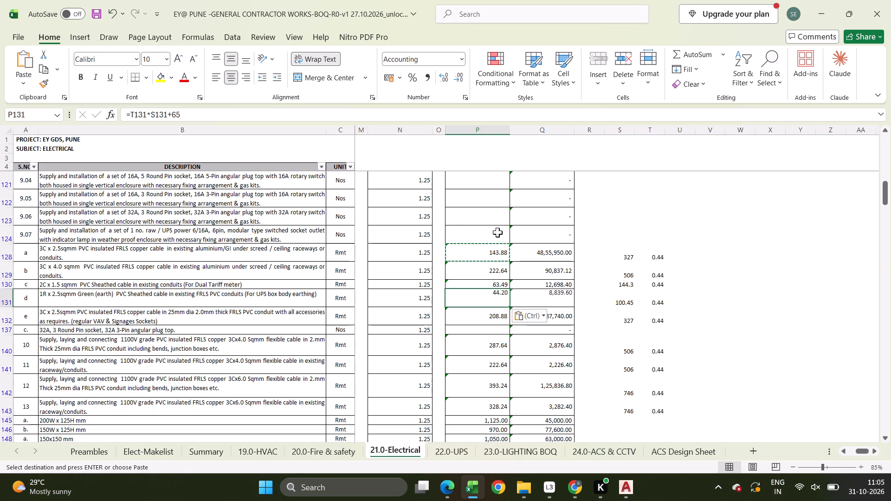
# Change the amount added in cable sub-item e's rate formula to 35, giving =T132*S132+35.
pyautogui.press('Down')
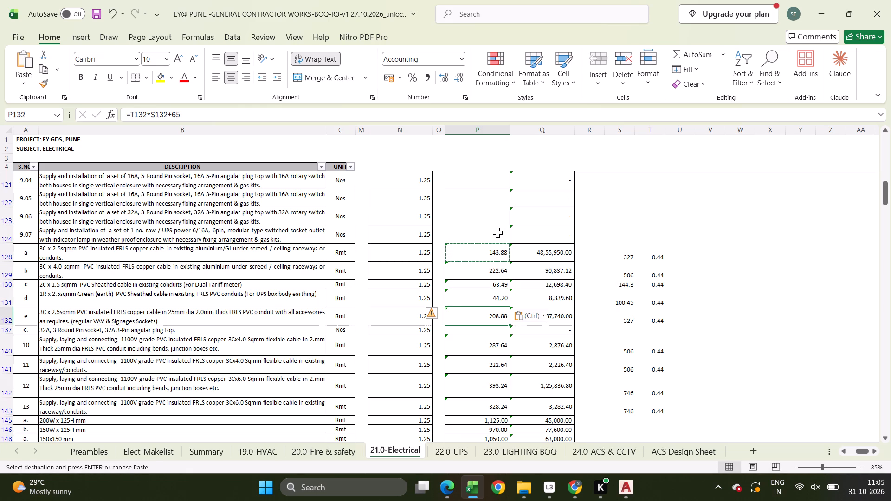
pyautogui.press('Right')
pyautogui.press('Right')
pyautogui.press('Right')
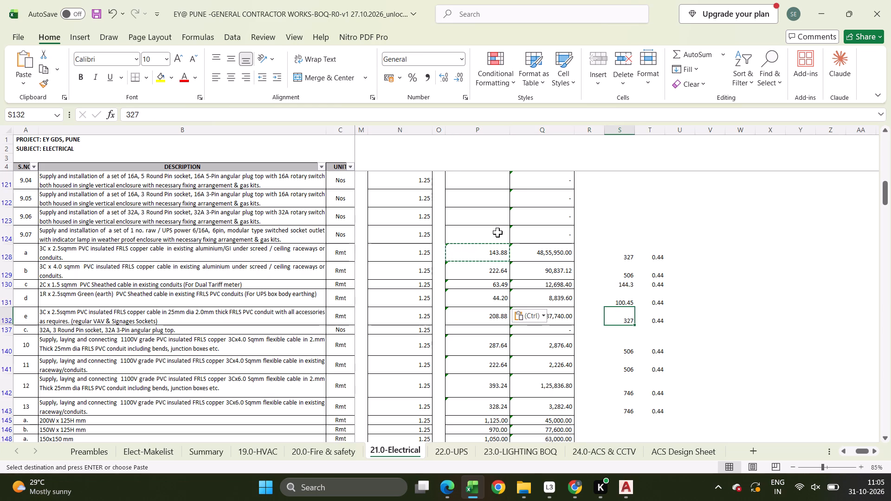
pyautogui.press('Left')
pyautogui.press('Left')
pyautogui.press('Left')
pyautogui.press('F2')
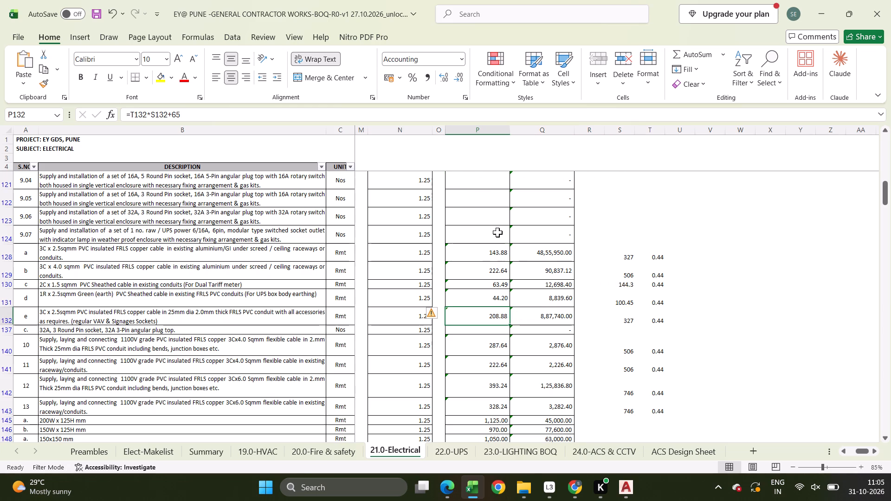
pyautogui.press('BackSpace')
pyautogui.press('BackSpace')
pyautogui.write('35')
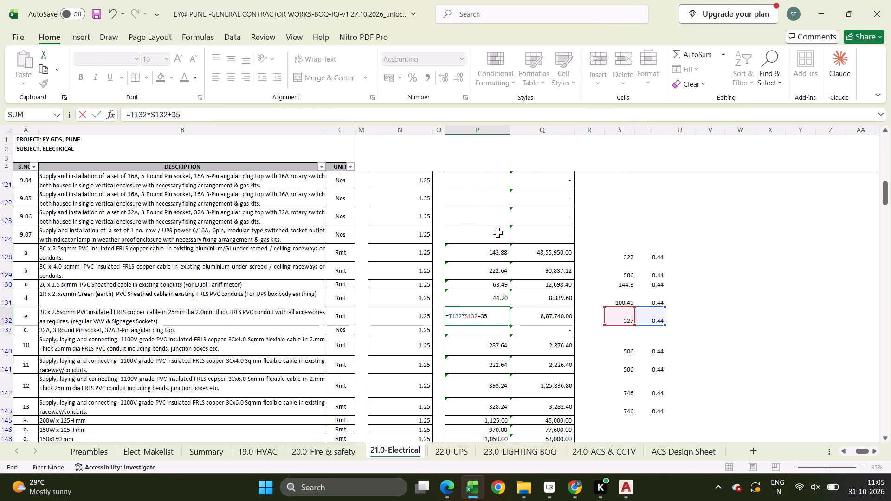
pyautogui.press('Return')
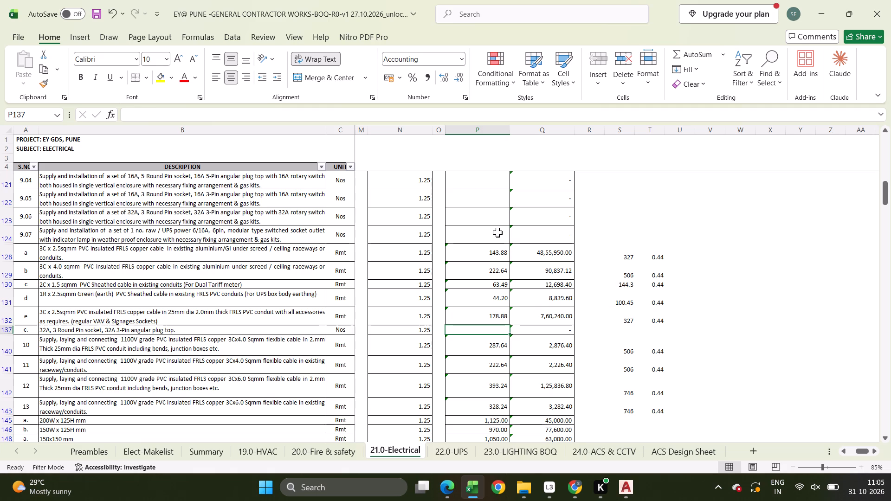
# Enter a rate of 1650 for the 32A 3 Round Pin socket and angular plug top in row 137.
pyautogui.write('1650')
pyautogui.press('Return')
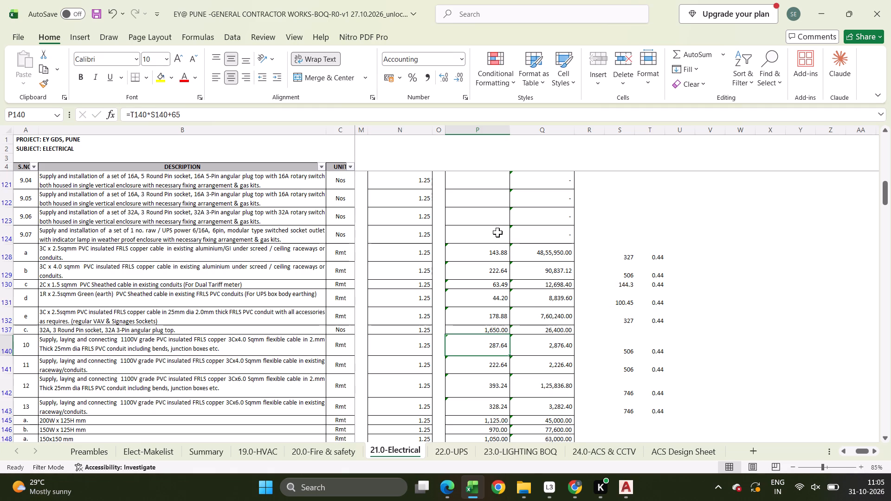
# Open the Summary sheet and view its section list from the interior fitout scope.
pyautogui.scroll(-1, 497, 232)
pyautogui.scroll(5, 497, 232)
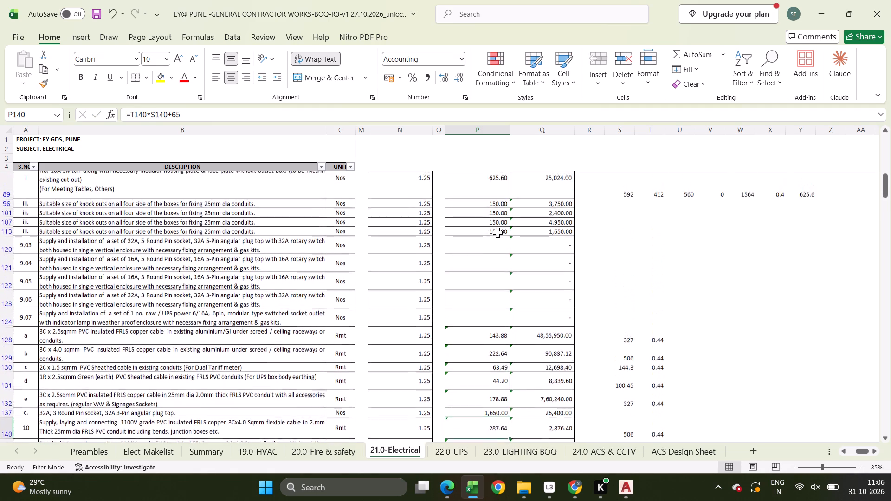
pyautogui.scroll(1, 464, 320)
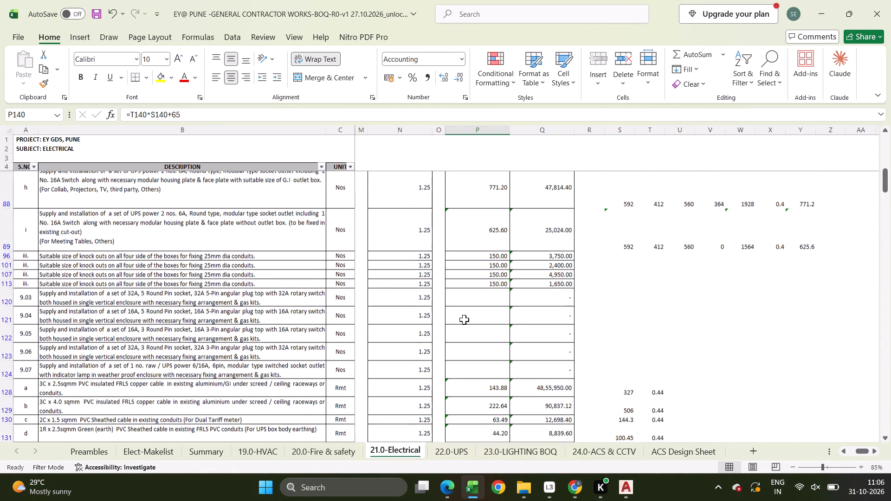
pyautogui.scroll(4, 464, 320)
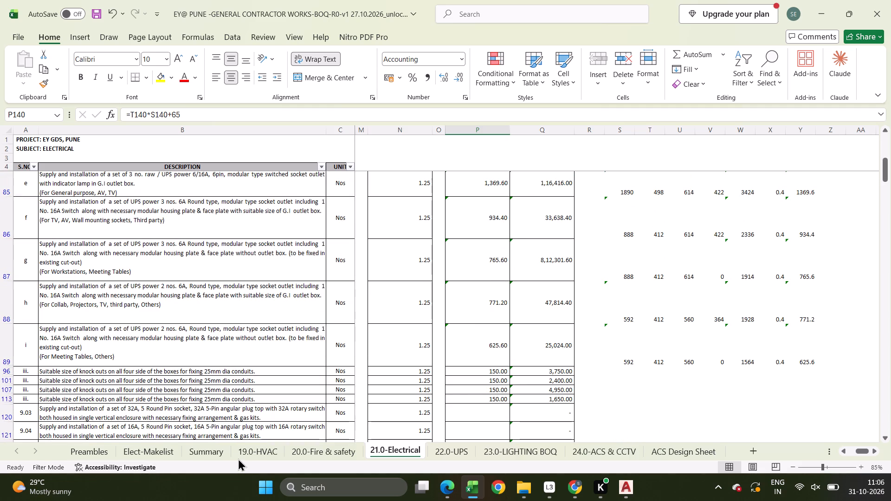
pyautogui.click(211, 448)
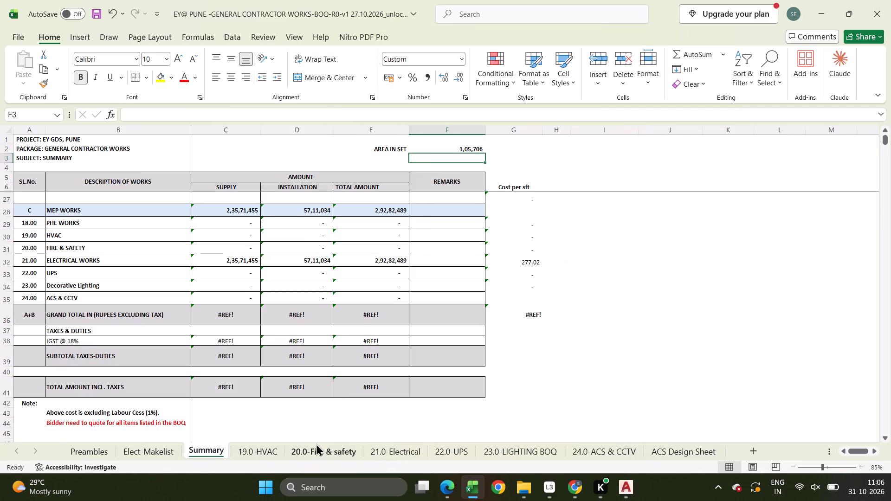
pyautogui.scroll(5, 325, 399)
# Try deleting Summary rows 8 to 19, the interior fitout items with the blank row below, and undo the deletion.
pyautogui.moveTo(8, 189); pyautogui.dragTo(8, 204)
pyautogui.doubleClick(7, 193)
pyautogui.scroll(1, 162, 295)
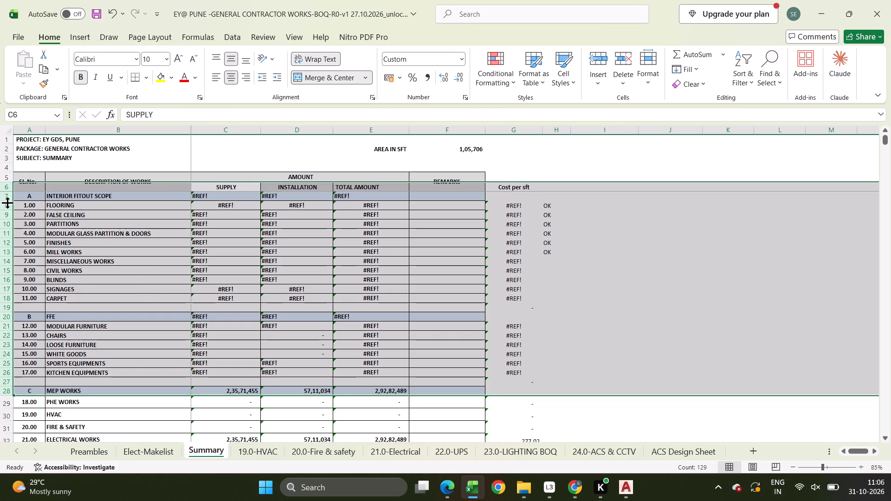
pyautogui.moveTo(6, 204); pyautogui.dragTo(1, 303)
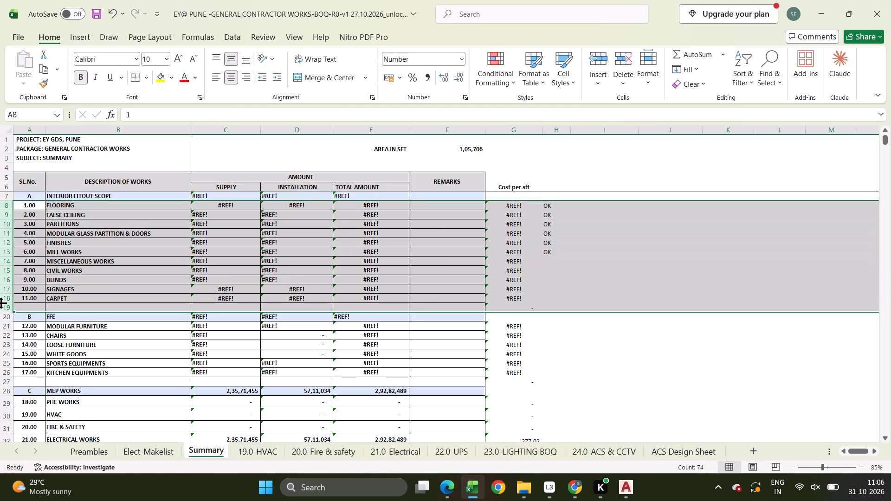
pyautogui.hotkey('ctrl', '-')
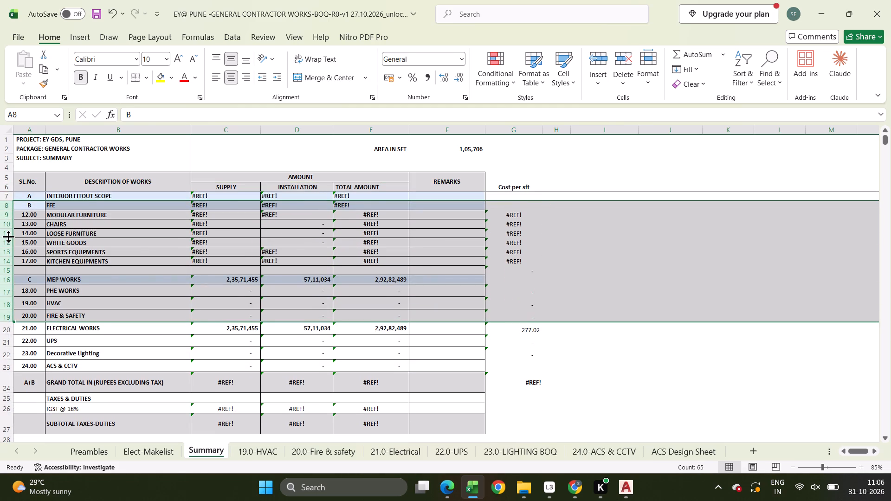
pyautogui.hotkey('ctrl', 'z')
# Delete the Summary line items 1.00 to 11.00 and 12.00 to 17.00, keeping the section headings and blank rows, and check the total including taxes.
pyautogui.moveTo(7, 204); pyautogui.dragTo(0, 239)
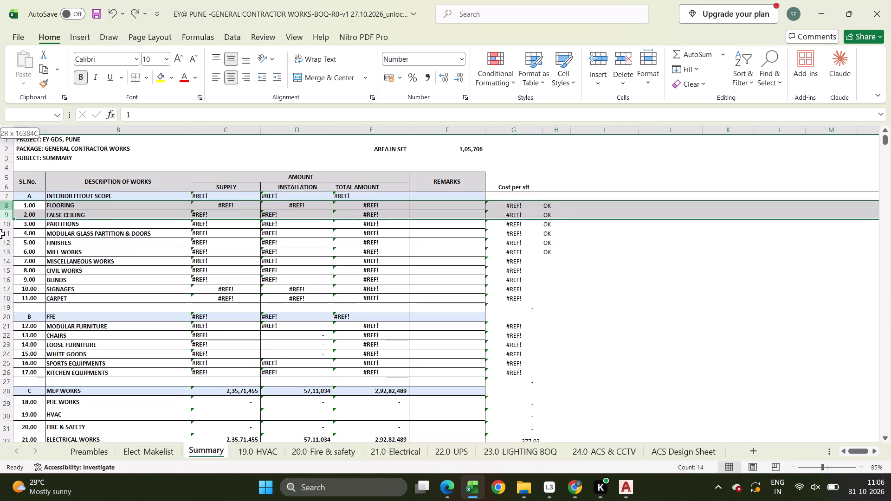
pyautogui.moveTo(0, 239); pyautogui.dragTo(0, 299)
pyautogui.hotkey('ctrl', '-')
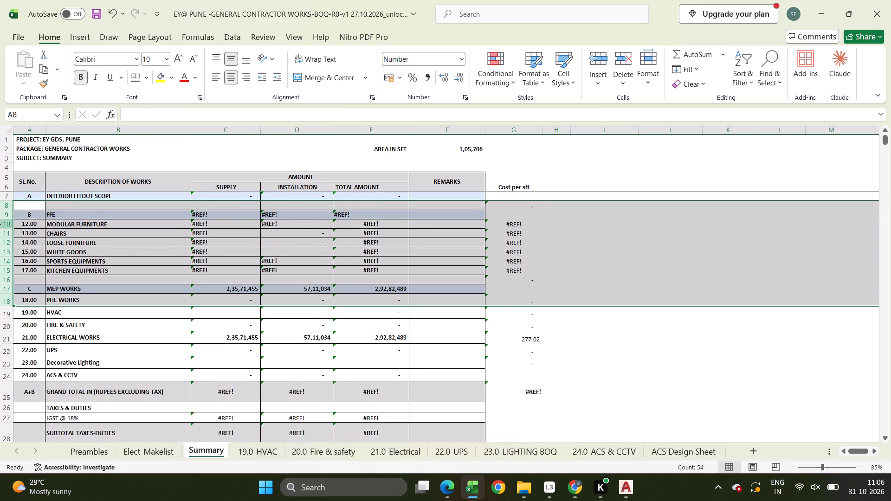
pyautogui.moveTo(1, 224); pyautogui.dragTo(0, 270)
pyautogui.hotkey('ctrl', '-')
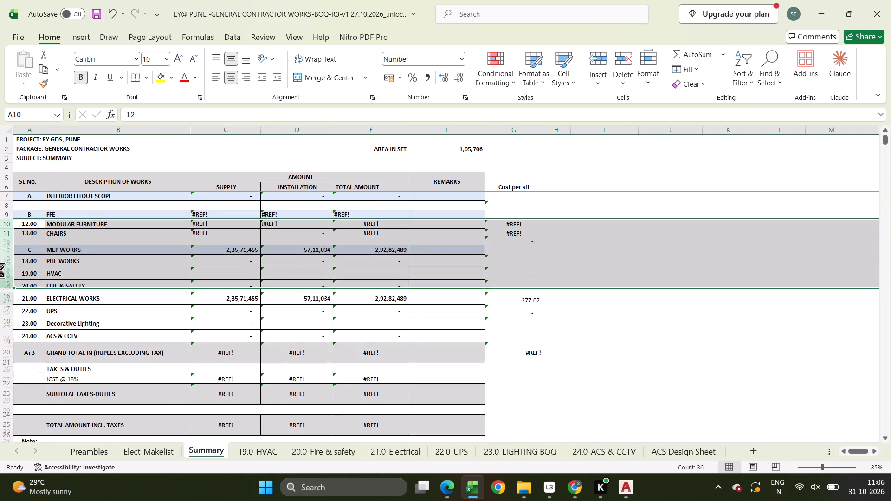
pyautogui.click(394, 406)
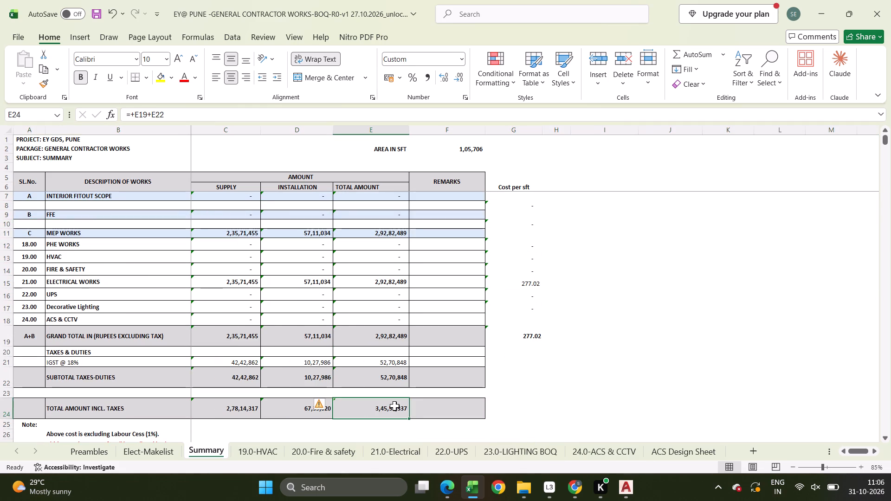
# On the 21.0-Electrical sheet, unhide the rows between 242 and 247 to read the chemical earthing description.
pyautogui.click(375, 448)
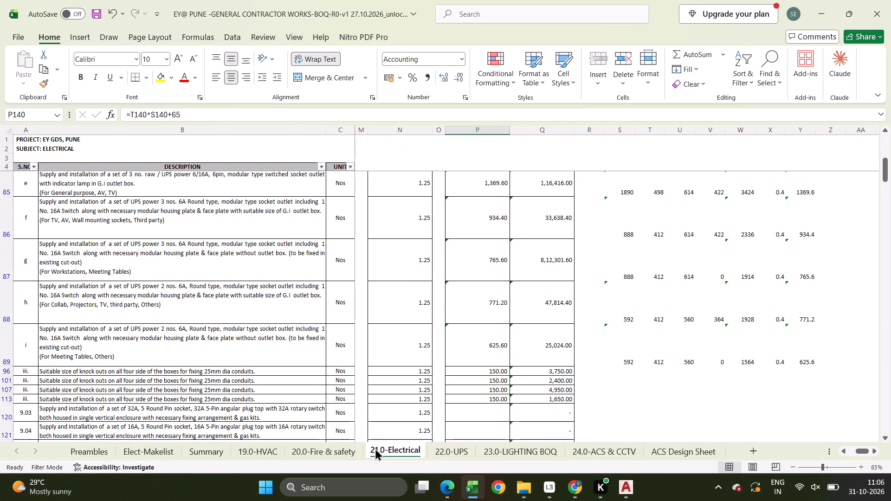
pyautogui.scroll(-3, 404, 401)
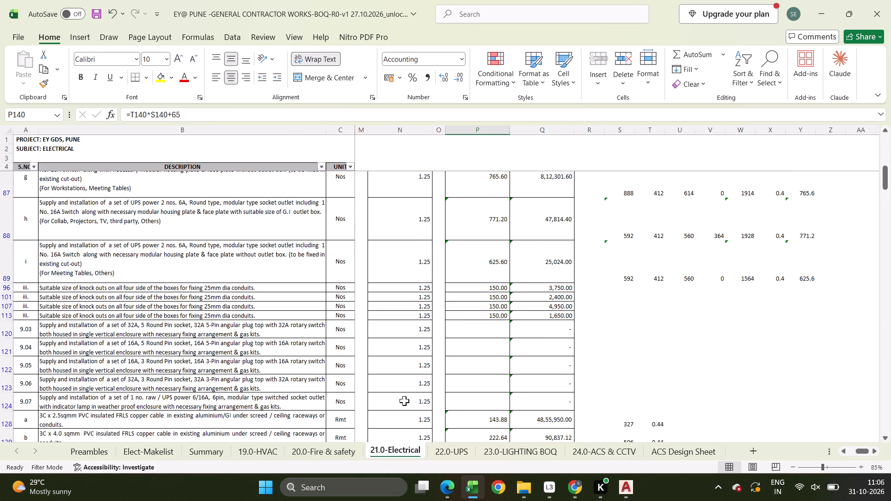
pyautogui.scroll(-4, 404, 401)
pyautogui.scroll(4, 404, 401)
pyautogui.moveTo(404, 401); pyautogui.dragTo(403, 393, button='middle')
pyautogui.scroll(-5, 403, 393)
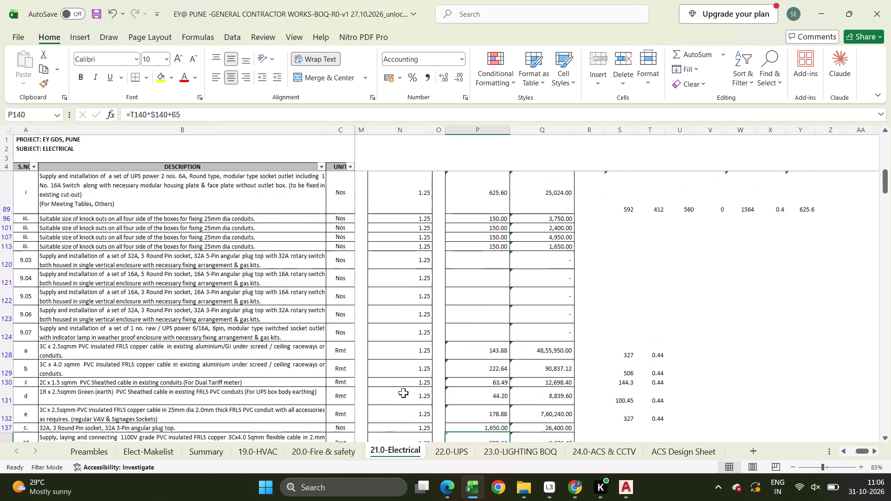
pyautogui.scroll(-13, 403, 393)
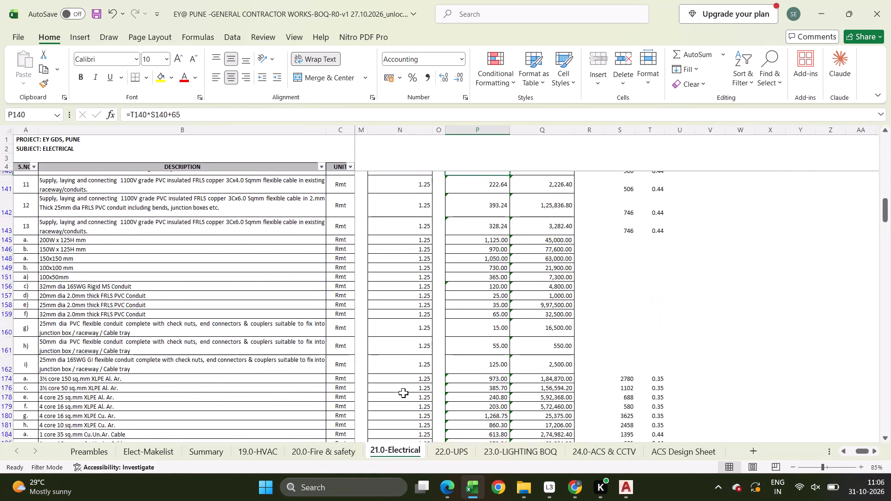
pyautogui.scroll(-12, 403, 393)
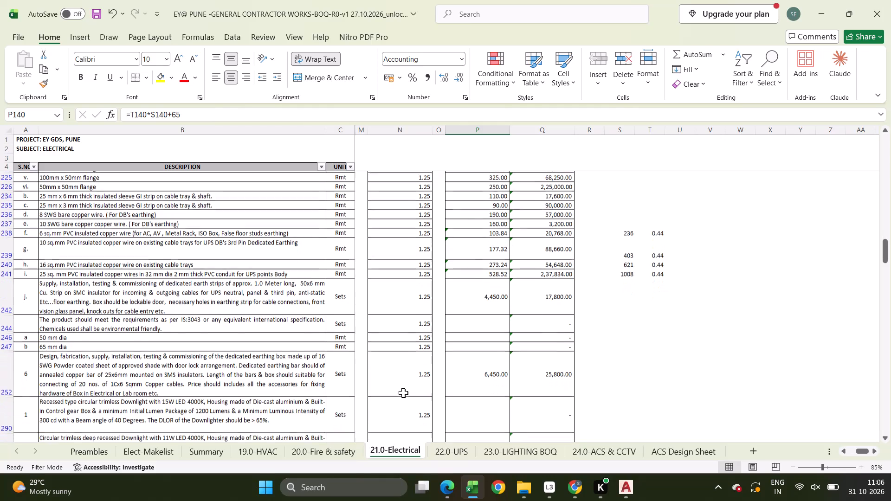
pyautogui.click(470, 316)
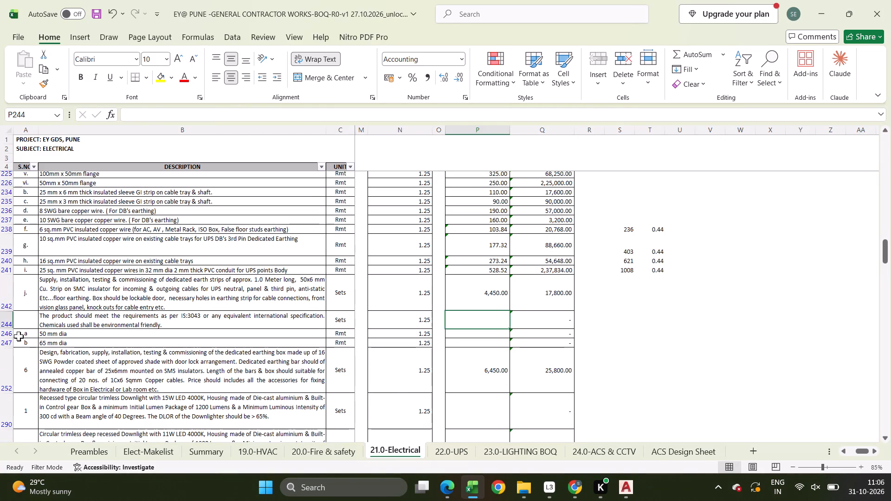
pyautogui.moveTo(5, 306); pyautogui.dragTo(6, 344)
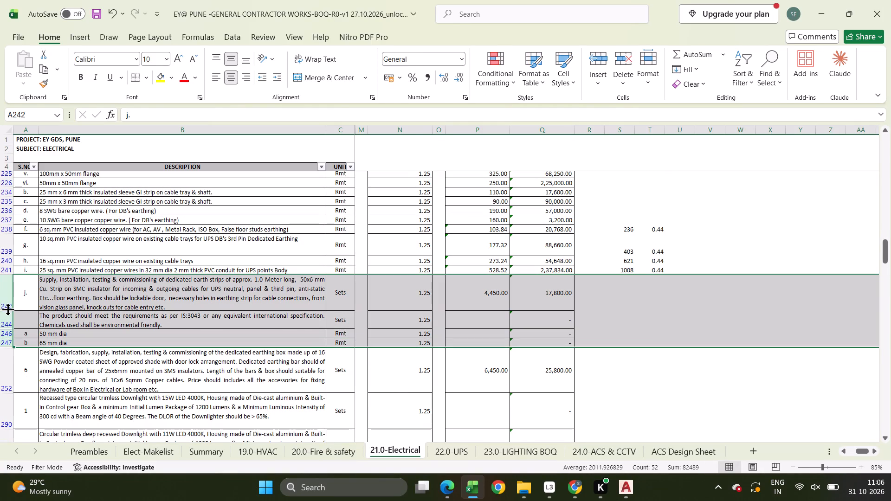
pyautogui.doubleClick(8, 310)
pyautogui.click(199, 346)
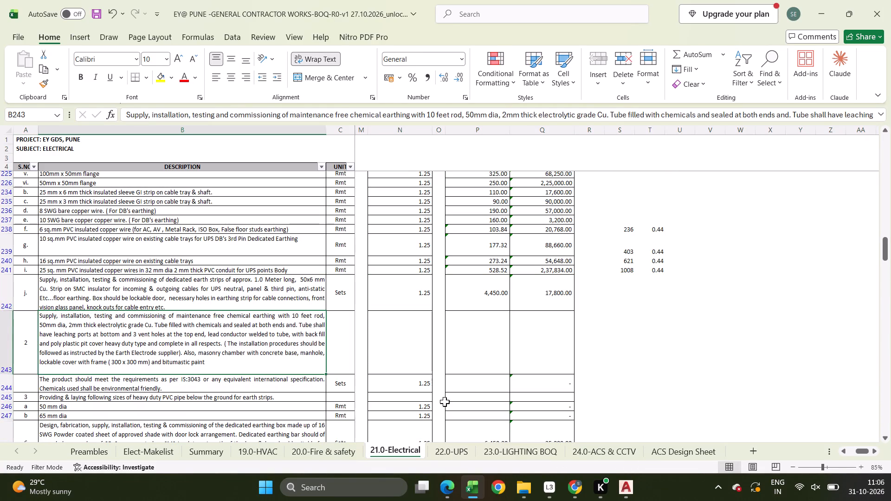
# Enter a rate of 16500 for the maintenance-free chemical earthing set in row 244.
pyautogui.click(478, 383)
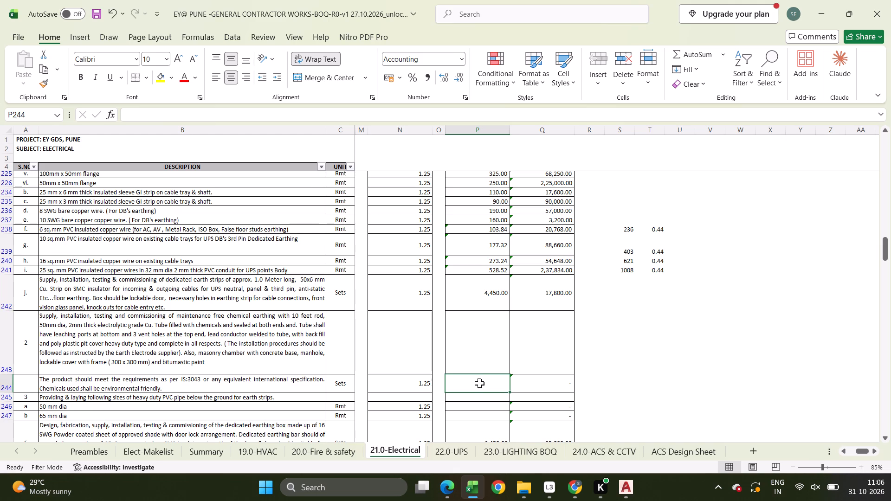
pyautogui.write('16500')
pyautogui.press('Return')
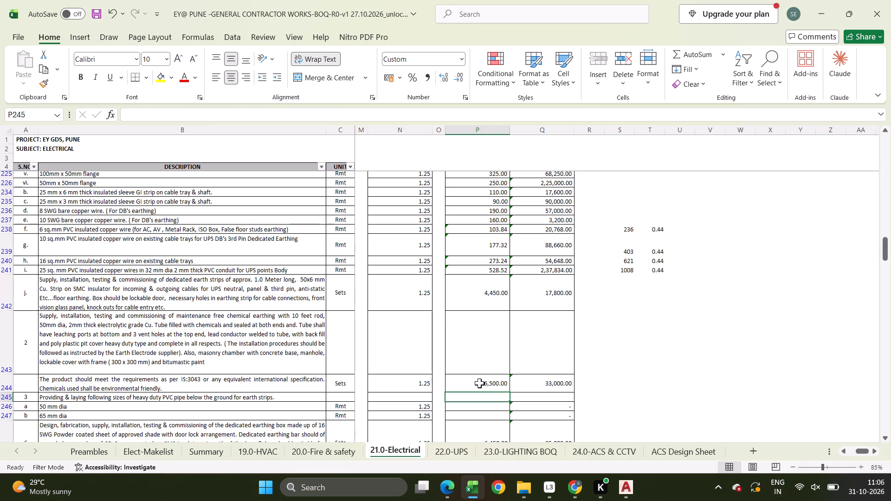
# Enter rates of 110 for the 50 mm and 165 for the 65 mm dia heavy duty PVC pipe.
pyautogui.press('Down')
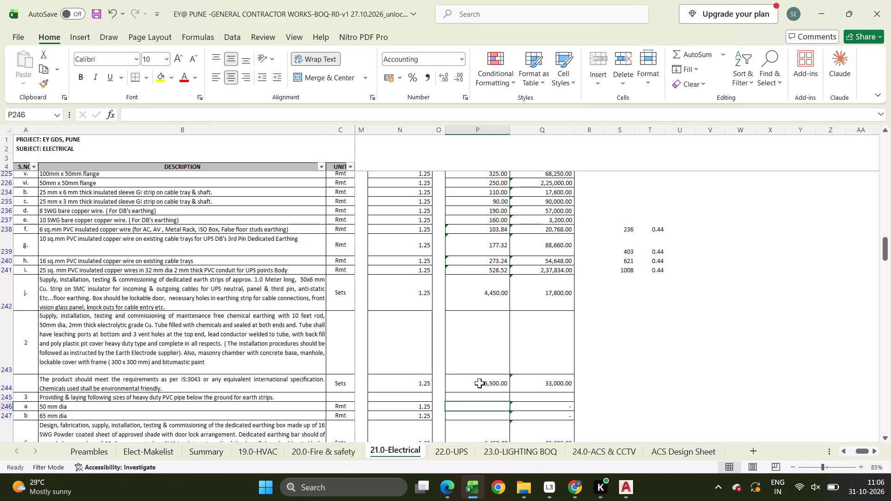
pyautogui.write('110')
pyautogui.press('Return')
pyautogui.write('165')
pyautogui.press('Return')
pyautogui.press('Up')
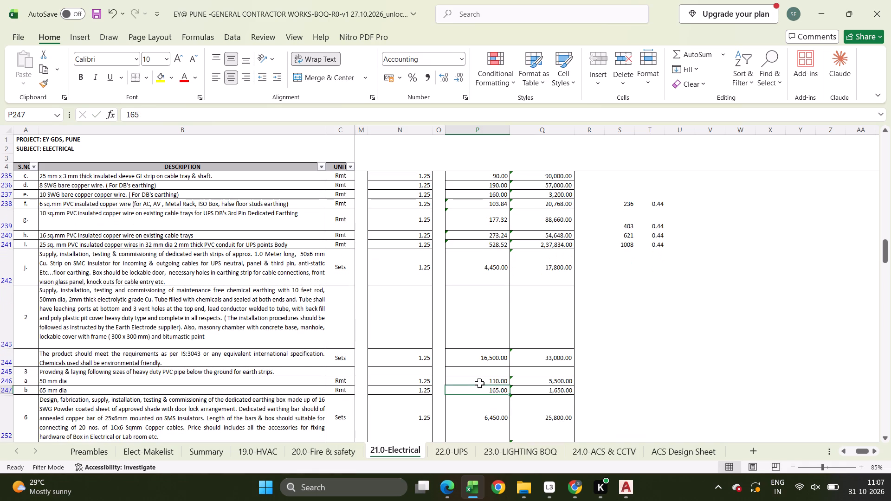
# Unhide the rows between 824 and 835 to read the power supply unit specification.
pyautogui.scroll(-6, 479, 384)
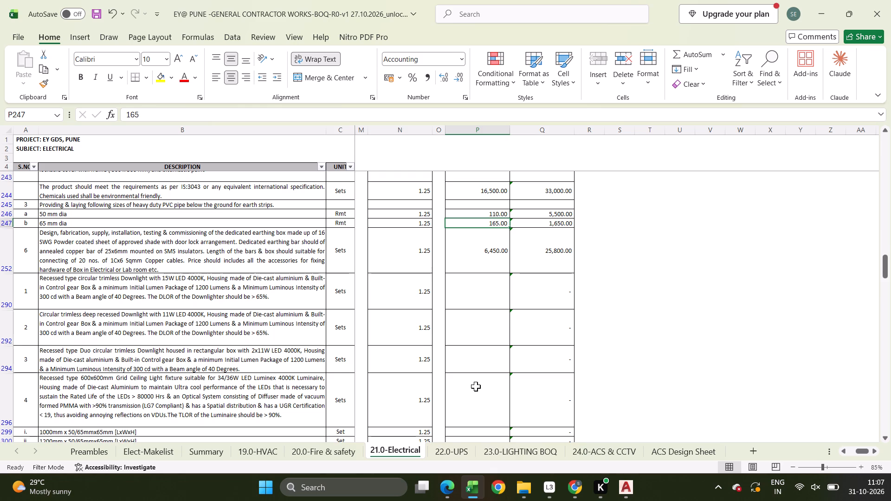
pyautogui.scroll(-20, 476, 386)
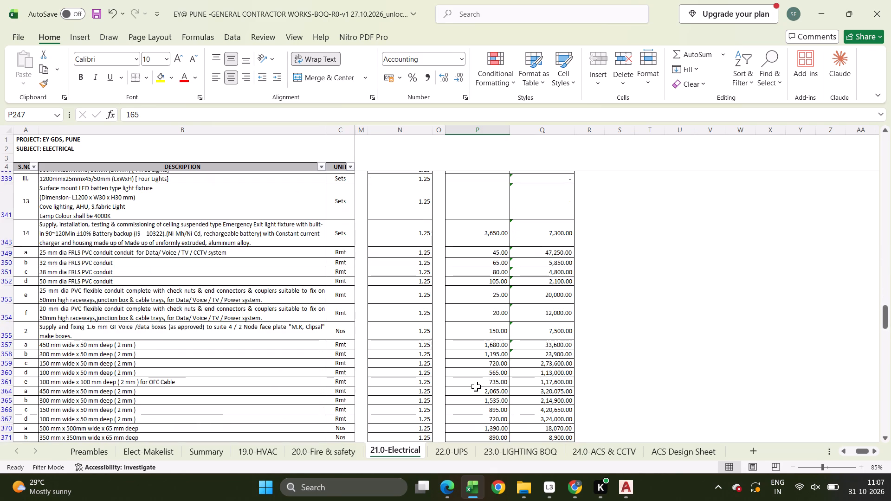
pyautogui.scroll(-7, 476, 386)
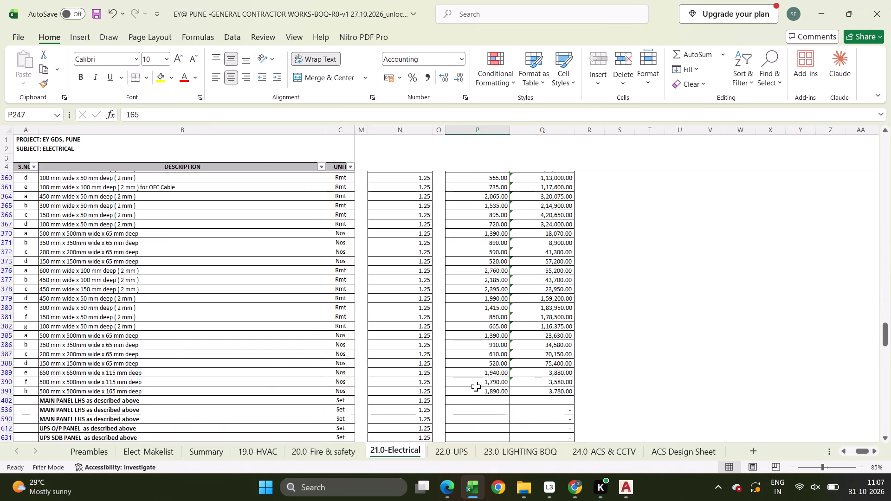
pyautogui.scroll(-13, 476, 386)
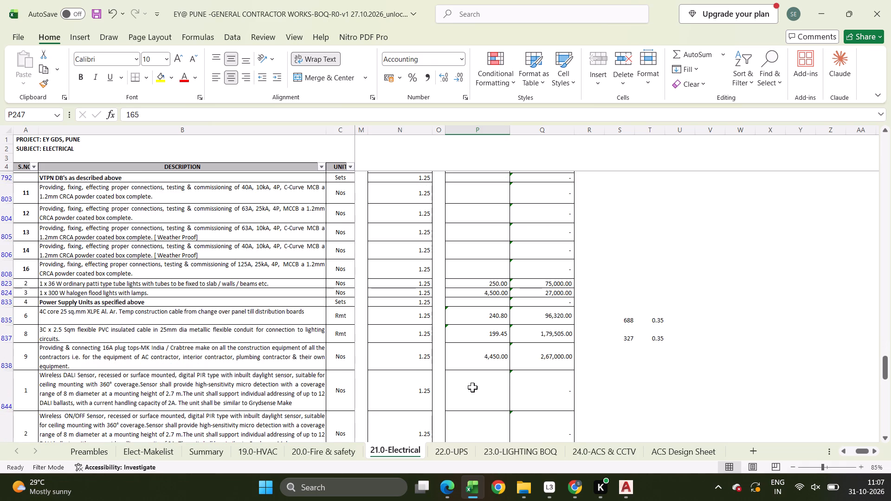
pyautogui.moveTo(5, 295); pyautogui.dragTo(1, 316)
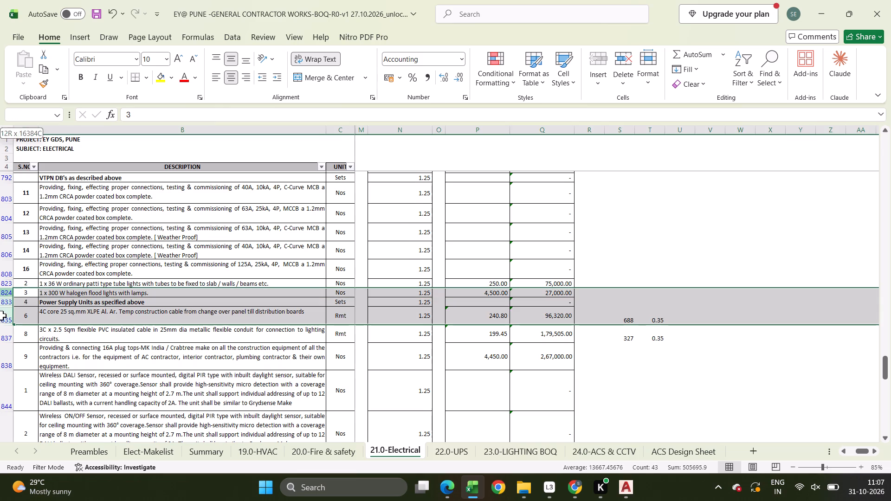
pyautogui.moveTo(1, 316); pyautogui.dragTo(1, 320)
pyautogui.doubleClick(6, 305)
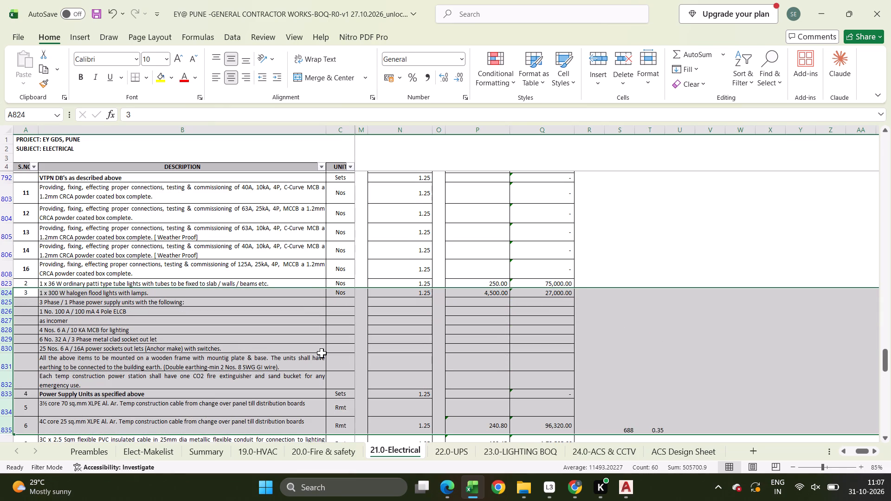
# Enter a rate of 16950 for the power supply units in row 833.
pyautogui.click(479, 394)
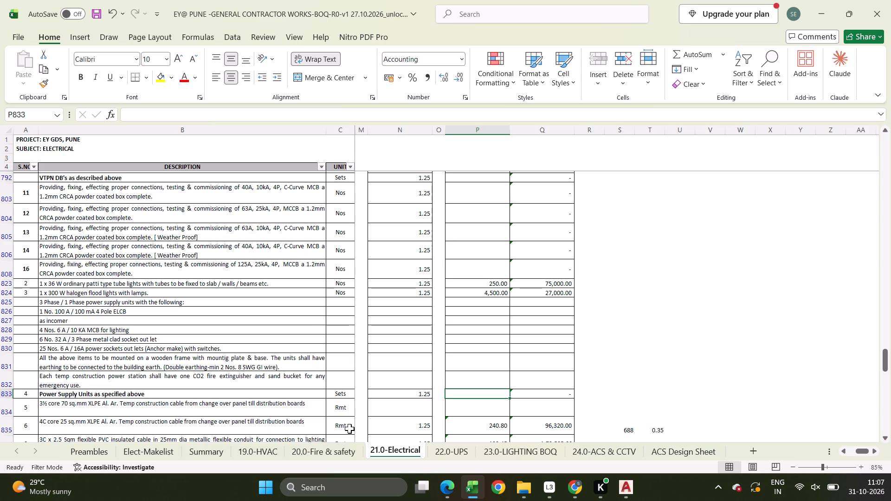
pyautogui.write('16950')
pyautogui.press('Return')
# Look up the 3 core 0.75 sq.mm cable in the Polycab price list and enter the Sensor DC cable rate in row 861 as =232*.44.
pyautogui.scroll(-2, 357, 408)
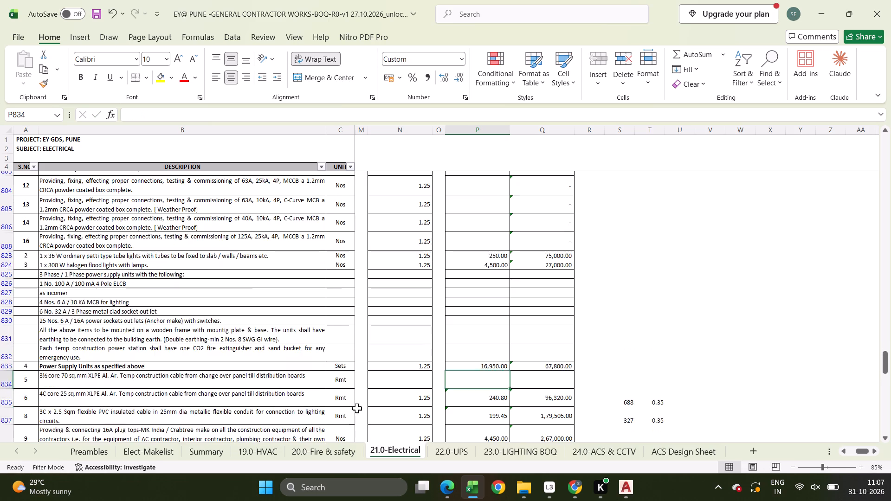
pyautogui.scroll(-2, 357, 408)
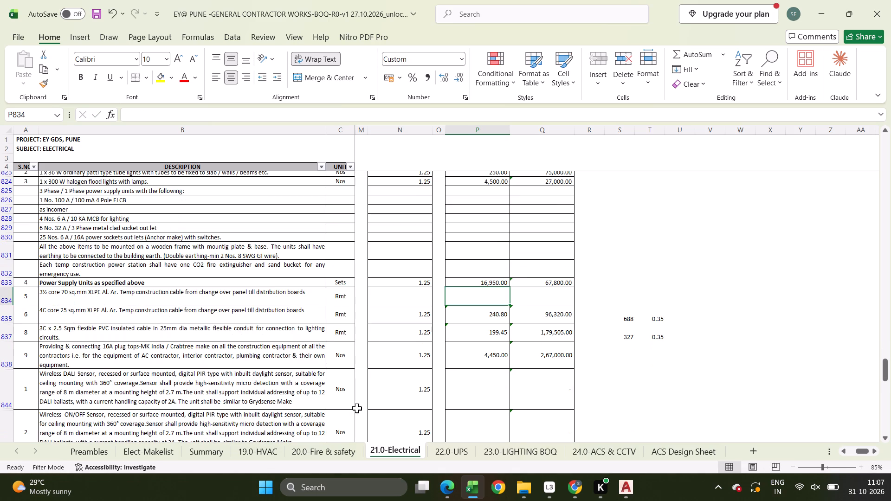
pyautogui.scroll(-11, 357, 408)
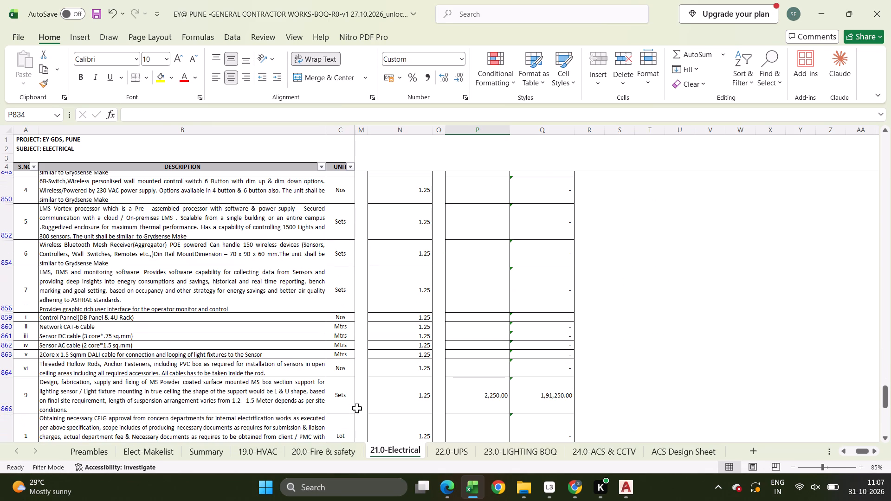
pyautogui.click(476, 364)
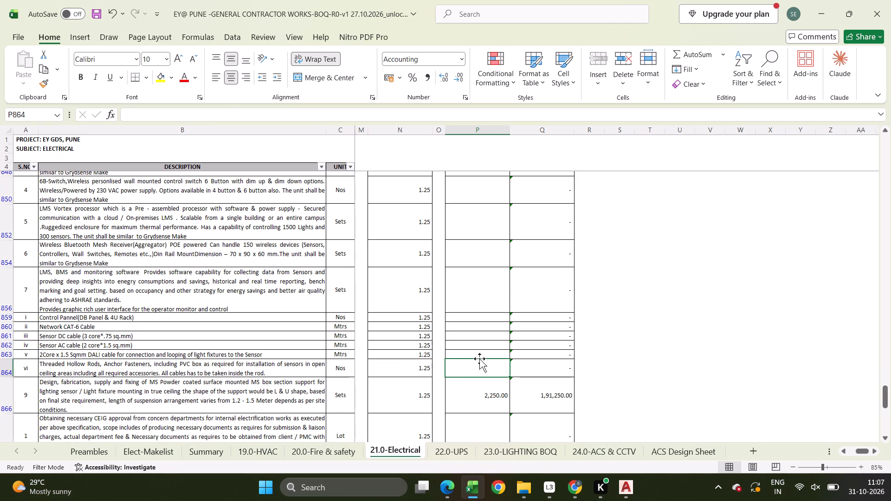
pyautogui.click(478, 354)
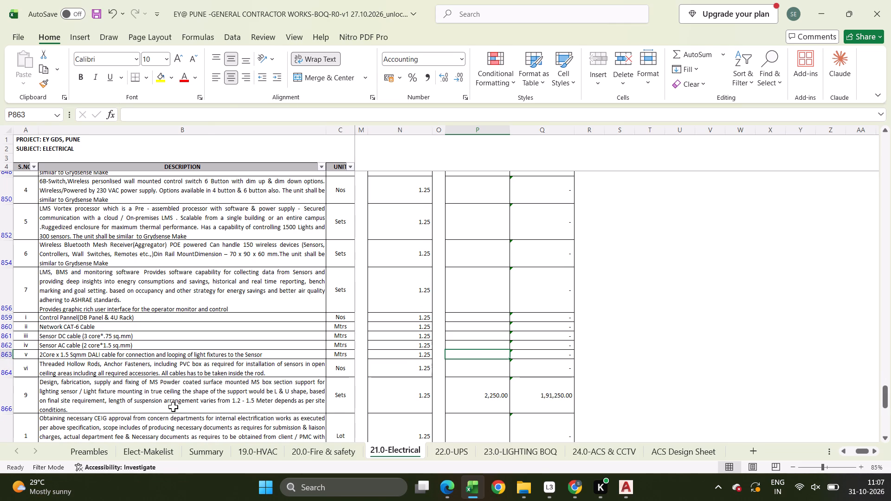
pyautogui.click(524, 334)
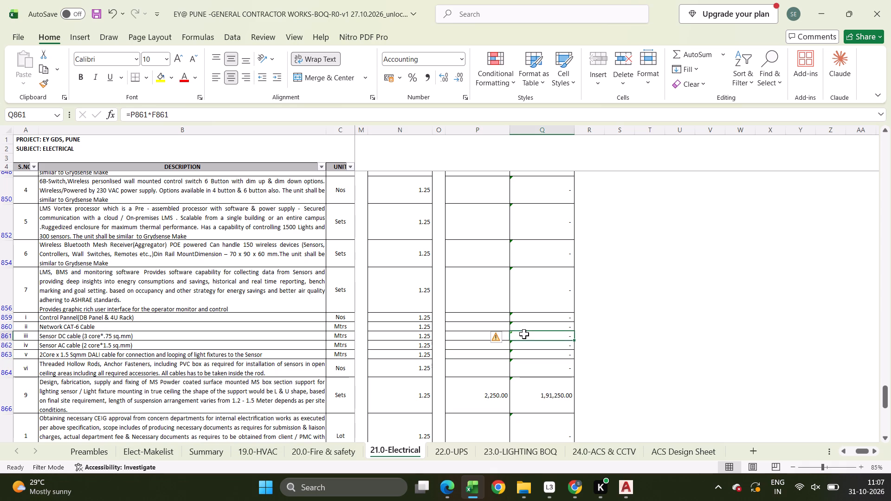
pyautogui.hotkey('alt', 'Tab')
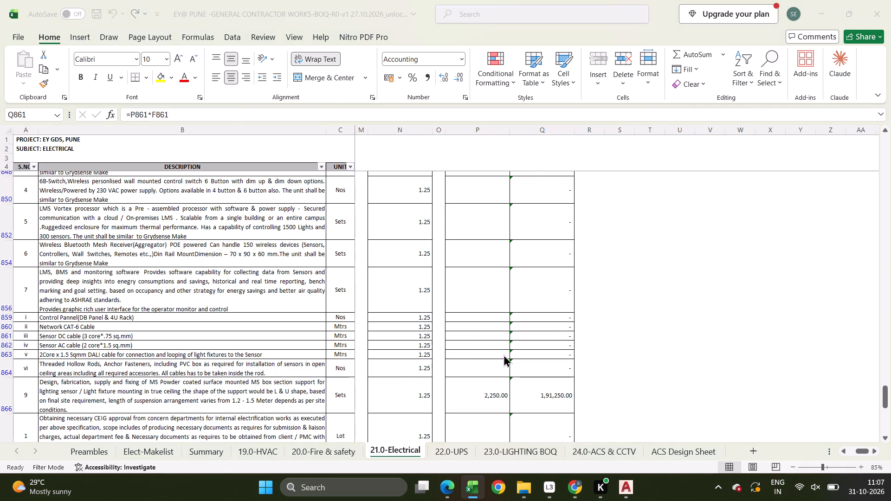
pyautogui.scroll(-6, 537, 358)
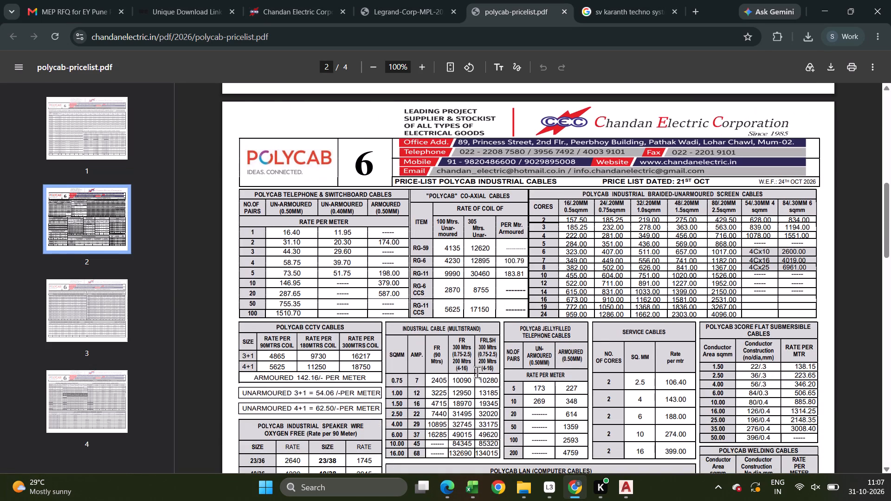
pyautogui.hotkey('alt', 'Tab')
pyautogui.hotkey('alt', 'Tab')
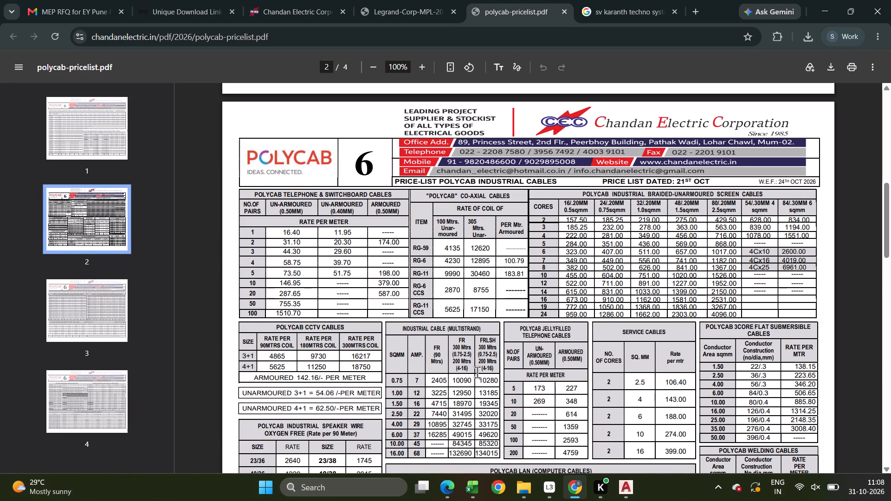
pyautogui.hotkey('alt', 'Tab')
pyautogui.write('=232')
pyautogui.press('Escape')
pyautogui.press('Left')
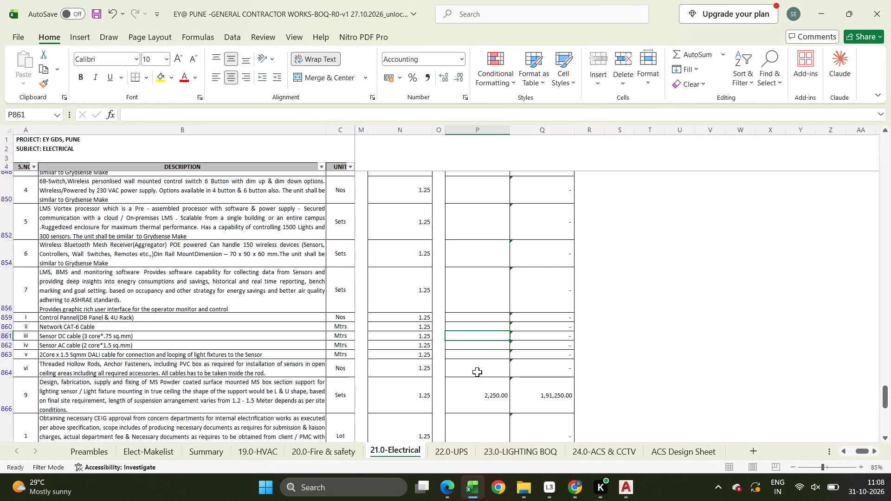
pyautogui.press('BackSpace')
pyautogui.press('Escape')
pyautogui.write('=232*.4')
pyautogui.press('4')
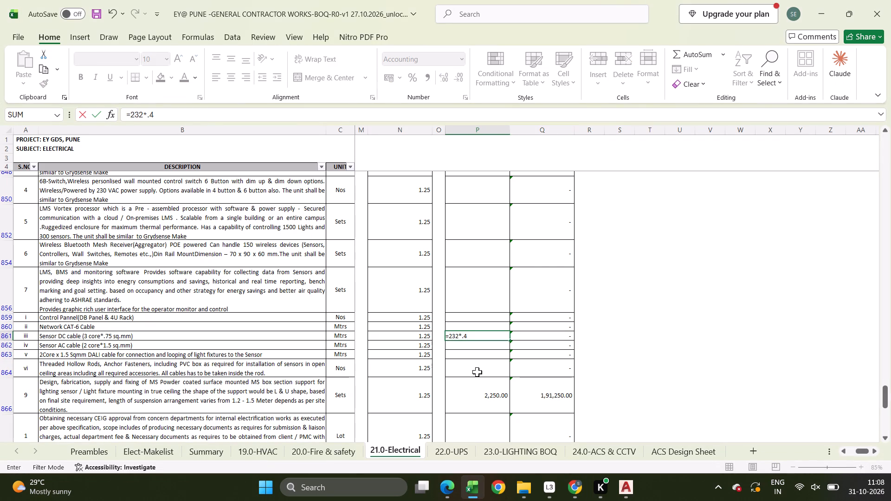
pyautogui.press('Return')
# Look up the 2 core 1.5 sq.mm cable in the Polycab price list and enter the Sensor AC cable rate as =275*.44.
pyautogui.hotkey('alt', 'Tab')
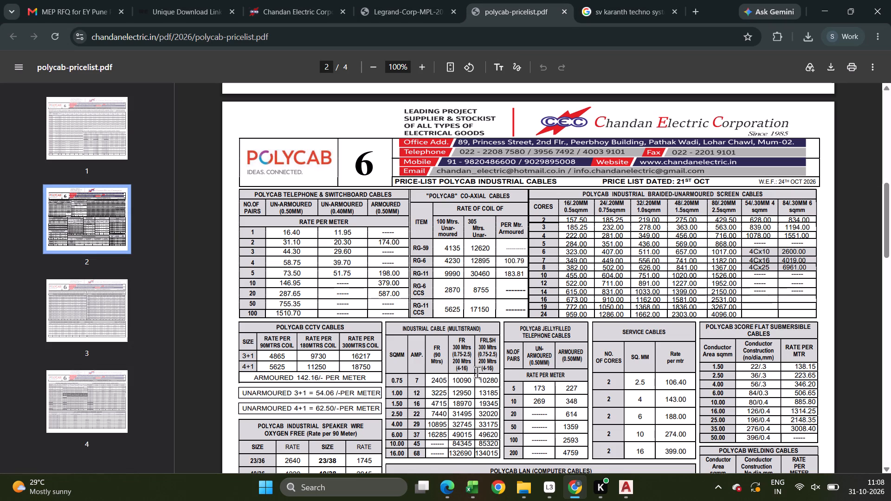
pyautogui.hotkey('alt', 'Tab')
pyautogui.hotkey('alt', 'Tab')
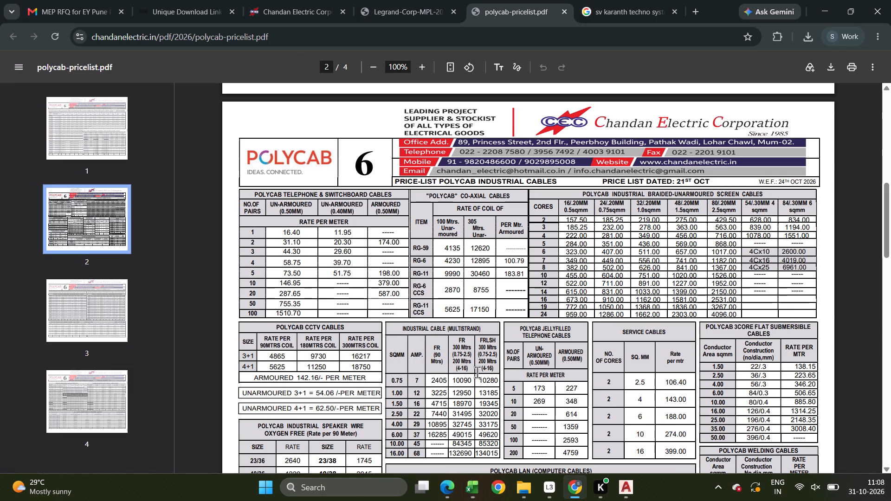
pyautogui.hotkey('alt', 'Tab')
pyautogui.write('=275*.44')
pyautogui.press('Return')
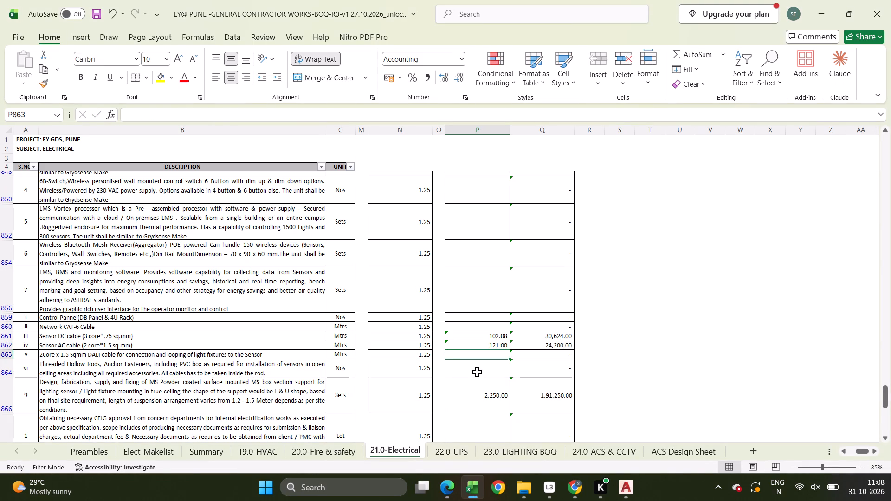
# Enter a rate of 110 for the 2 core x 1.5 sq.mm DALI cable in row 863.
pyautogui.write('110')
pyautogui.press('Return')
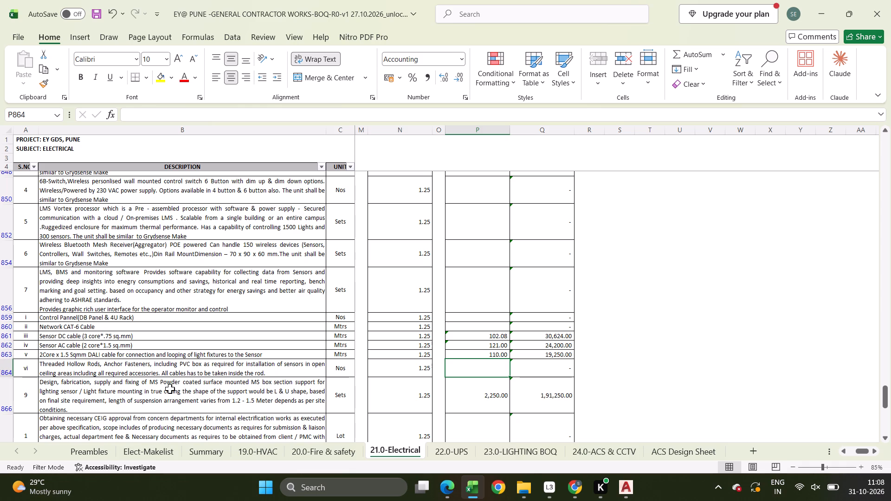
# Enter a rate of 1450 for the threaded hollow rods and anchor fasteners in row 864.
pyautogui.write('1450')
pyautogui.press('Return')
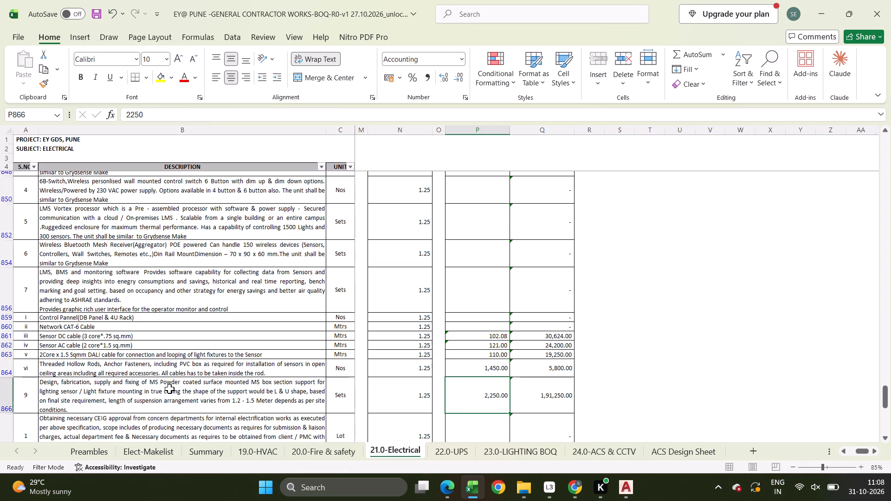
# Set the rate of the threaded hollow rods and anchor fasteners in row 864 to 1950.
pyautogui.scroll(-2, 169, 389)
pyautogui.press('Up')
pyautogui.write('1950')
pyautogui.press('Return')
# Bring the quantity and client rate columns into view and unhide the rows between 873 and 879 to read the floor cutting description.
pyautogui.press('Return')
pyautogui.press('Return')
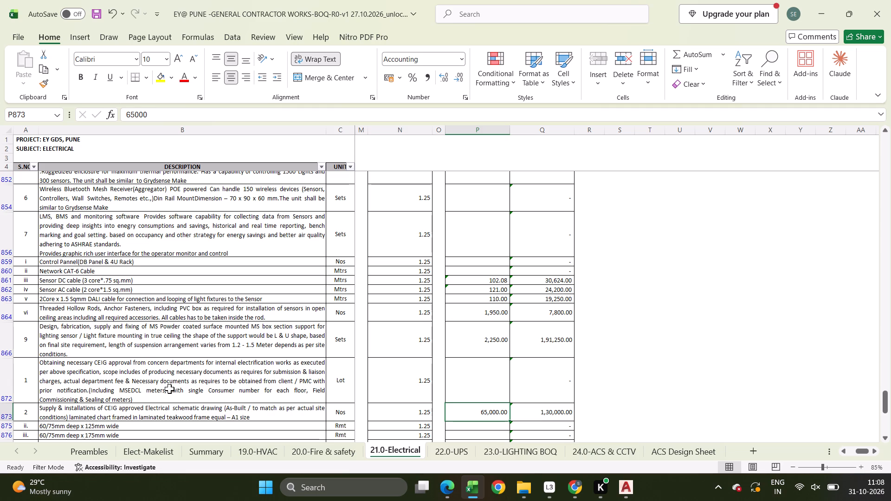
pyautogui.press('Up')
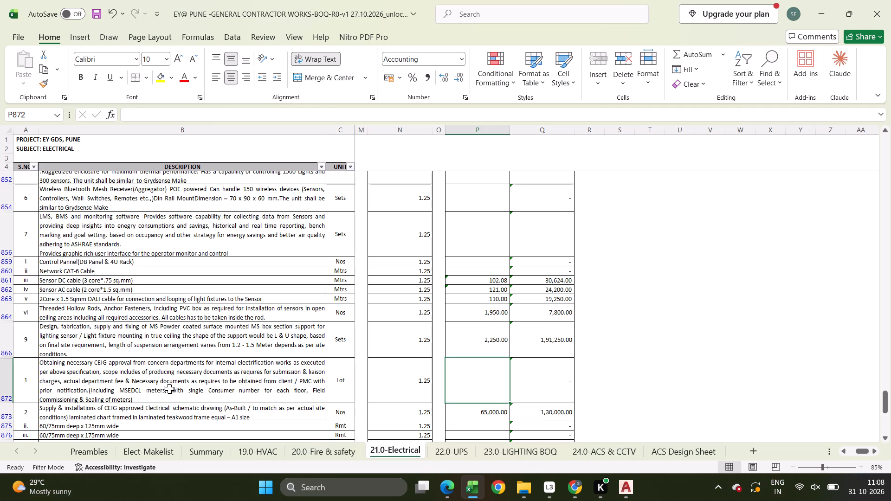
pyautogui.moveTo(591, 407); pyautogui.dragTo(394, 407, button='middle')
pyautogui.scroll(-4, 394, 407)
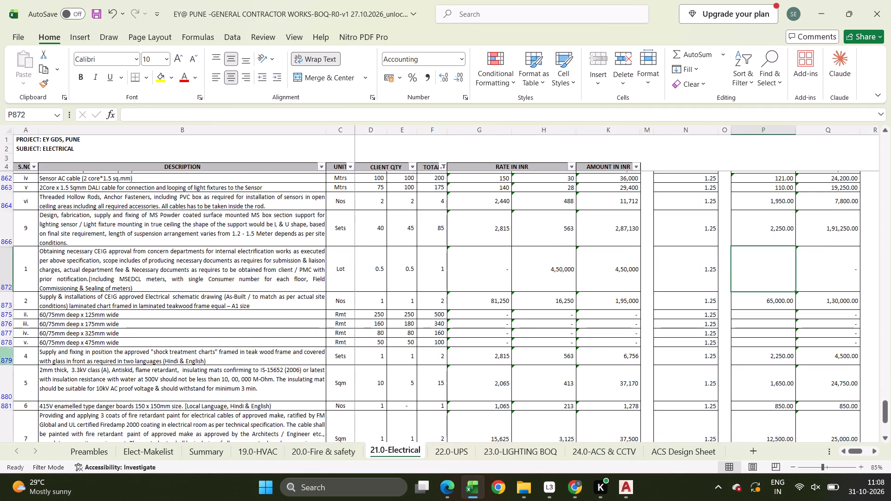
pyautogui.moveTo(1, 299); pyautogui.dragTo(4, 358)
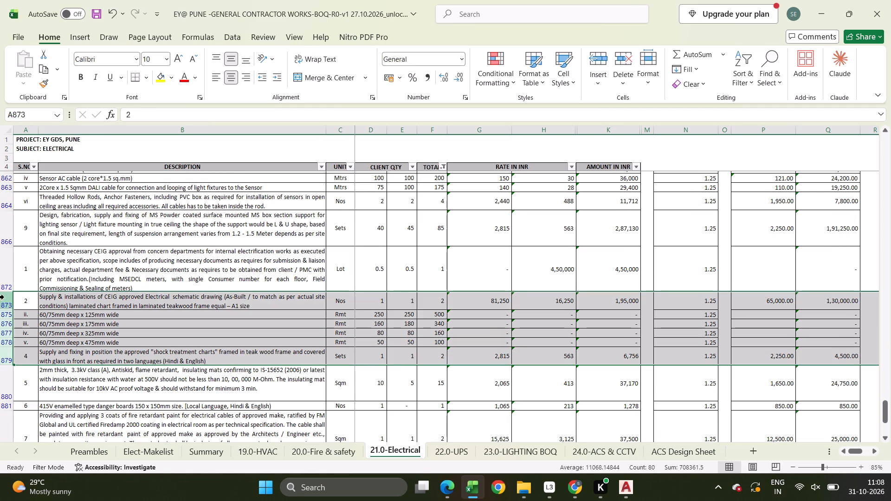
pyautogui.click(8, 313)
pyautogui.moveTo(6, 303); pyautogui.dragTo(11, 358)
pyautogui.doubleClick(3, 310)
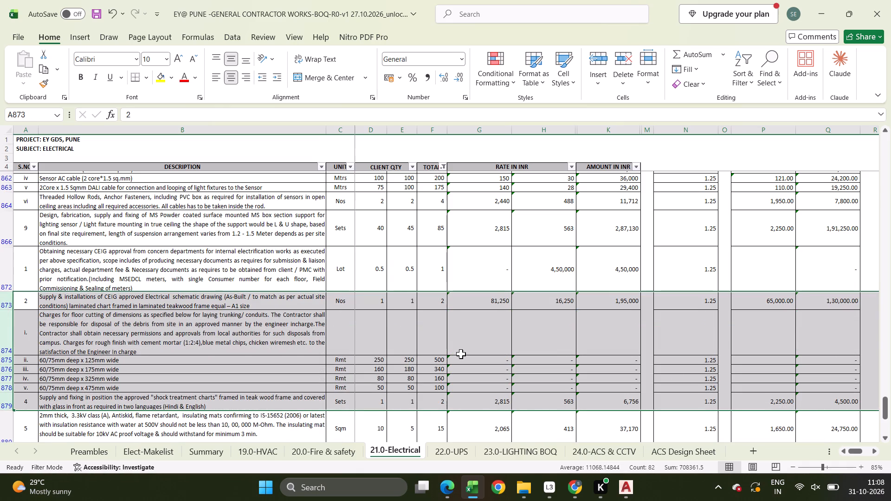
# Unhide the Remarks column L between columns K and M on the electrical sheet.
pyautogui.moveTo(633, 132); pyautogui.dragTo(645, 130)
pyautogui.doubleClick(640, 129)
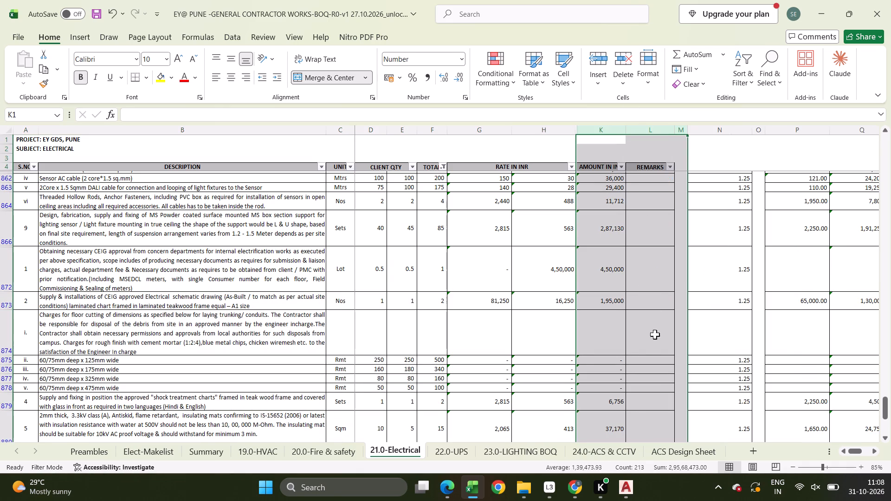
# Enter the remark "Civil Scope of Work" for the four floor cutting widths, 125 to 475 mm, in rows 875 to 878.
pyautogui.click(641, 357)
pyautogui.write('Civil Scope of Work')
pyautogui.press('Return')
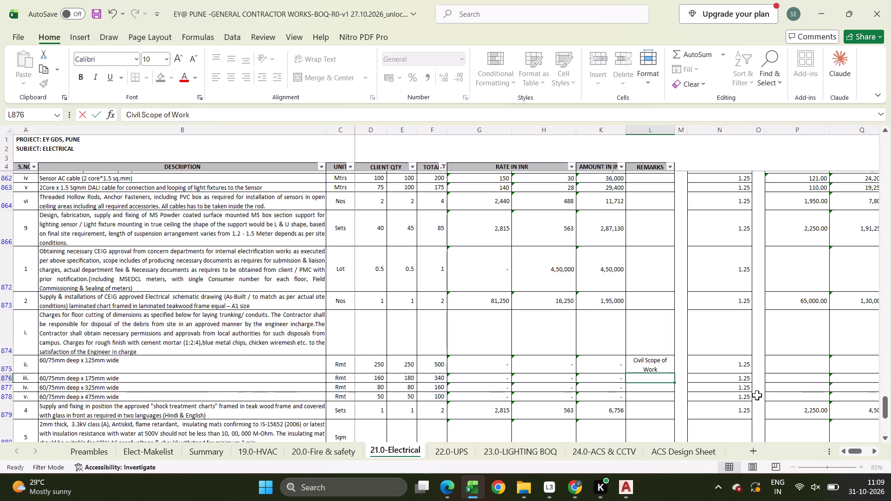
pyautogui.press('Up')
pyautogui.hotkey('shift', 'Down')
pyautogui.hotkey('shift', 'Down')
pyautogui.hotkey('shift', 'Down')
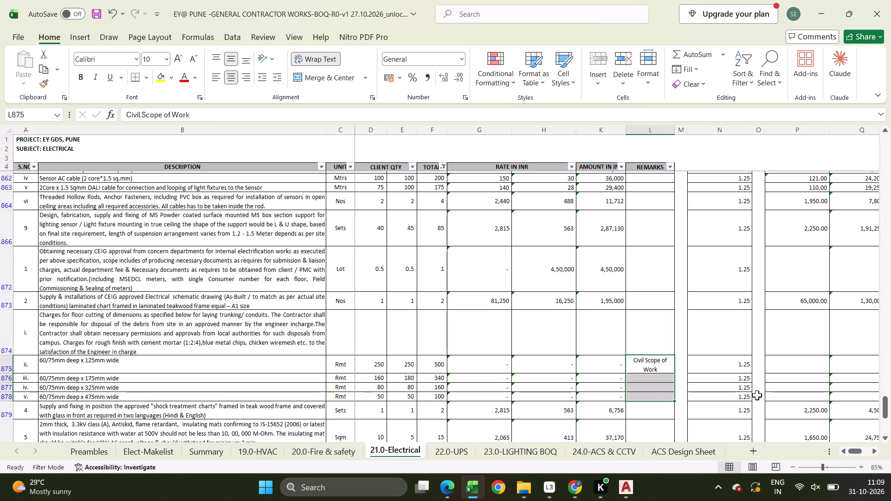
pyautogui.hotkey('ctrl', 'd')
# Review the items below the floor cutting rows, and those above up to the wireless sensor items in rows 844 to 846.
pyautogui.scroll(-3, 426, 377)
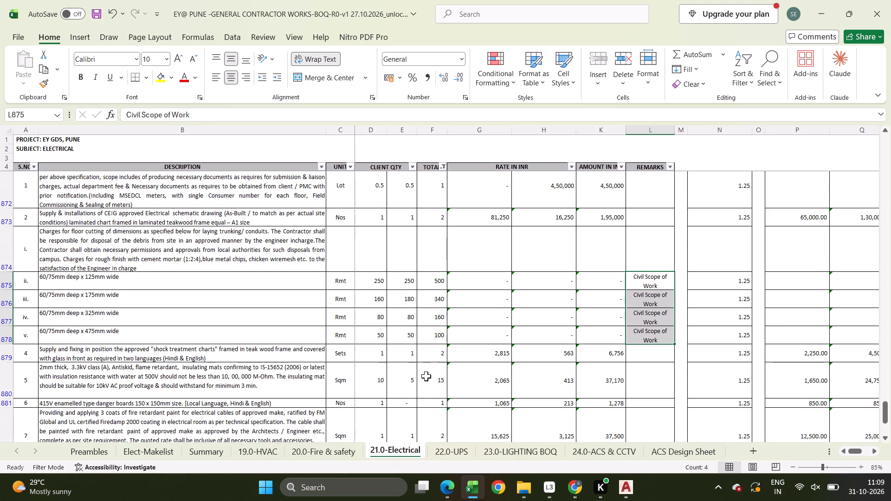
pyautogui.scroll(-5, 426, 376)
pyautogui.scroll(6, 426, 376)
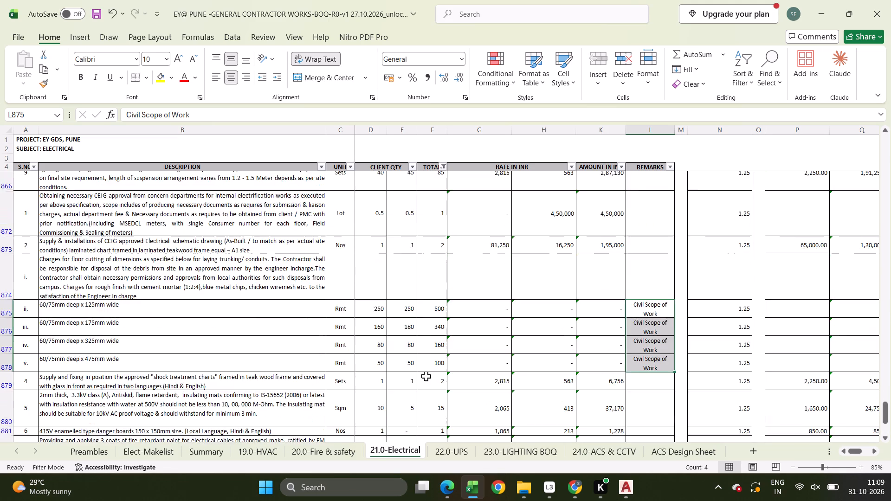
pyautogui.scroll(18, 426, 376)
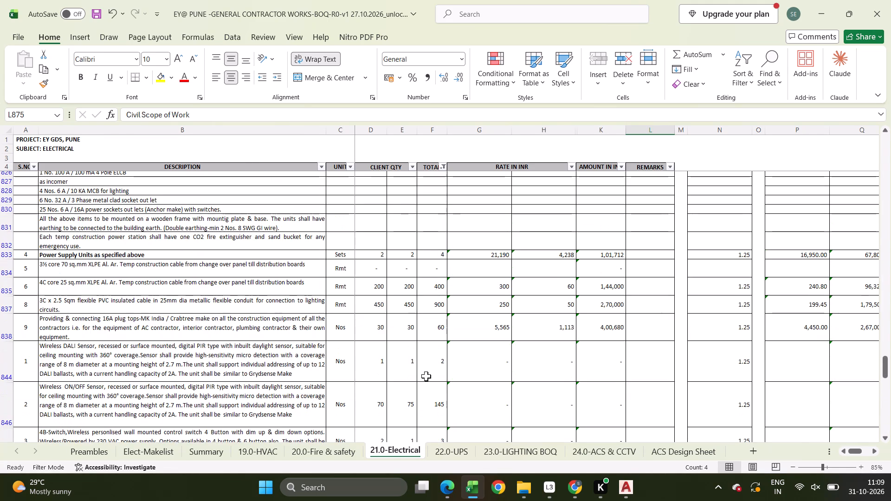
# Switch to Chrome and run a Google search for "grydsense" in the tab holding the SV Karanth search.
pyautogui.click(578, 482)
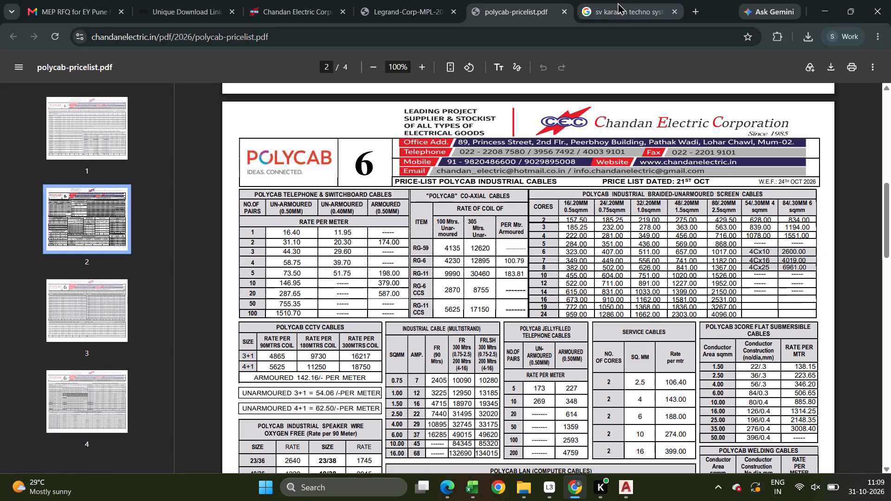
pyautogui.click(618, 2)
pyautogui.click(556, 43)
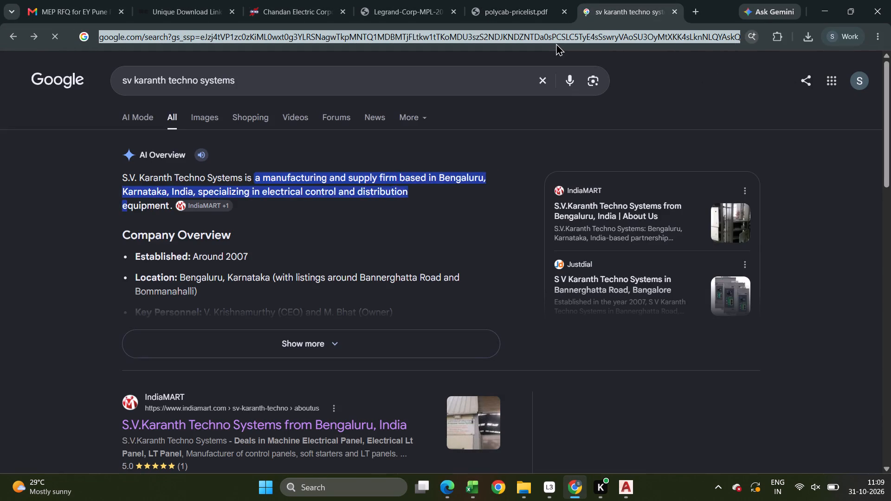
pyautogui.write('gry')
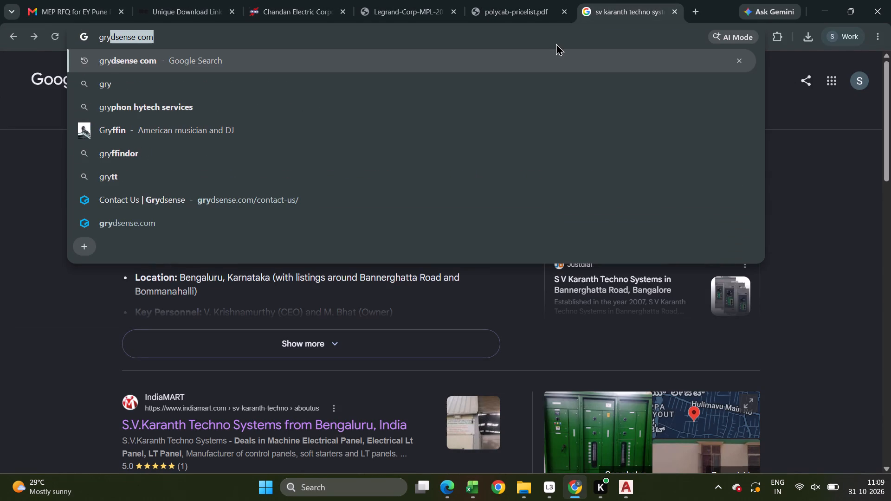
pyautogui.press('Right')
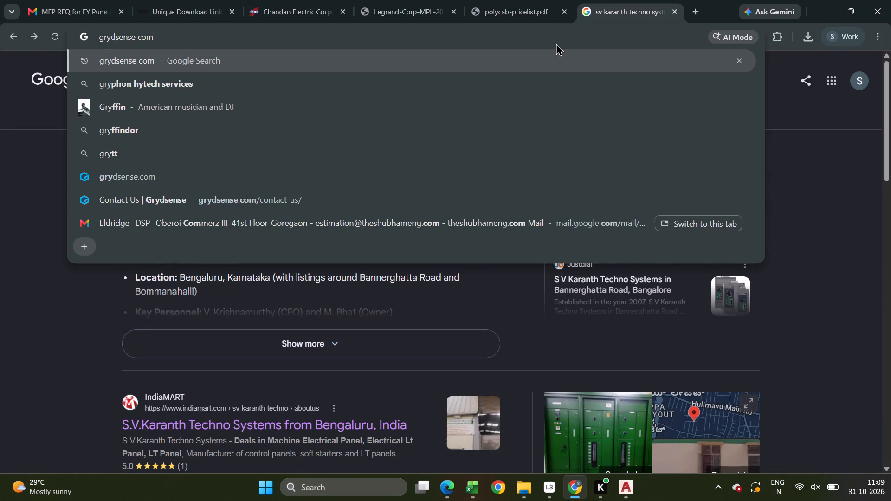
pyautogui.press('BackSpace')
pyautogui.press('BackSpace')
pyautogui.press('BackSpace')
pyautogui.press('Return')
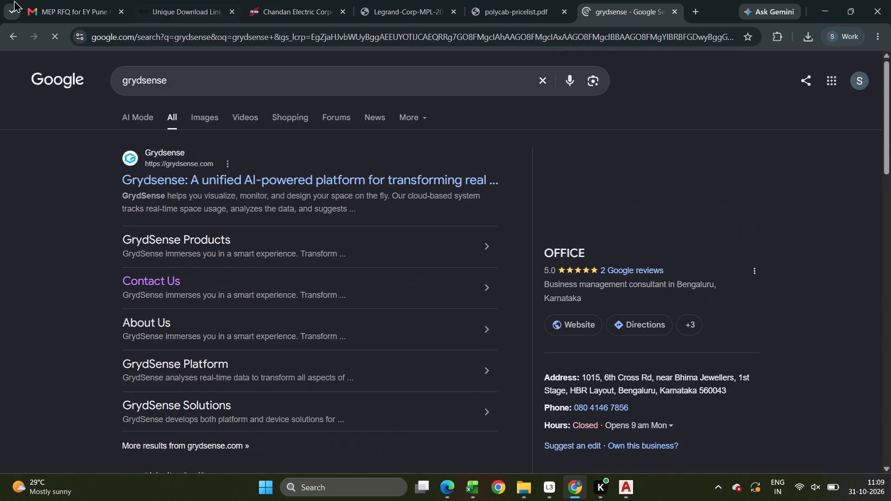
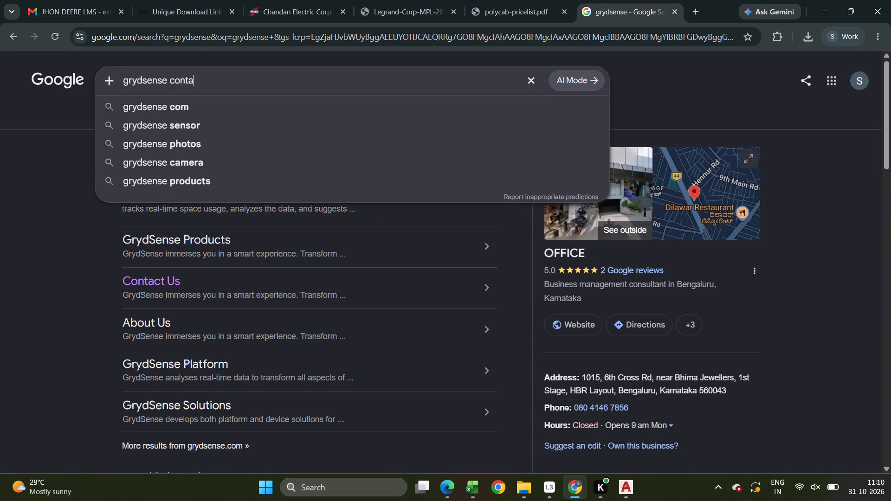
# Search Google for "grydsense contact lms" and read the expanded AI overview and results for GrydSense's contact details.
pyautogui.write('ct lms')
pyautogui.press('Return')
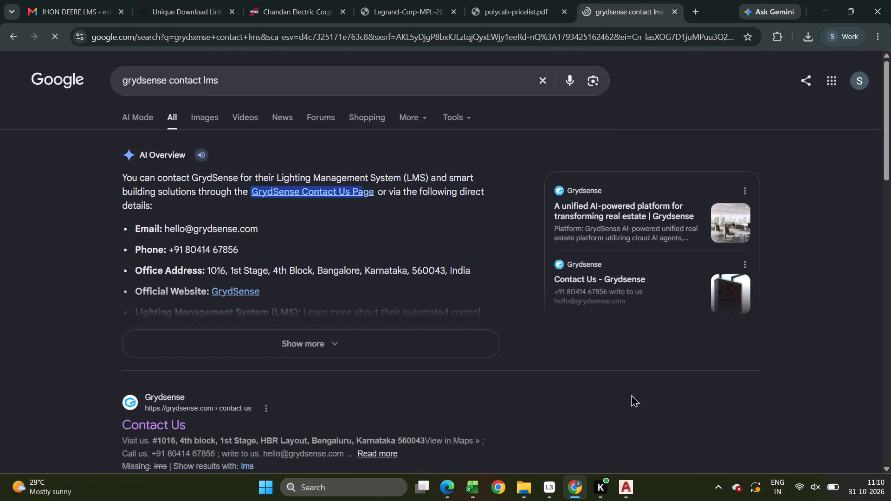
pyautogui.click(239, 331)
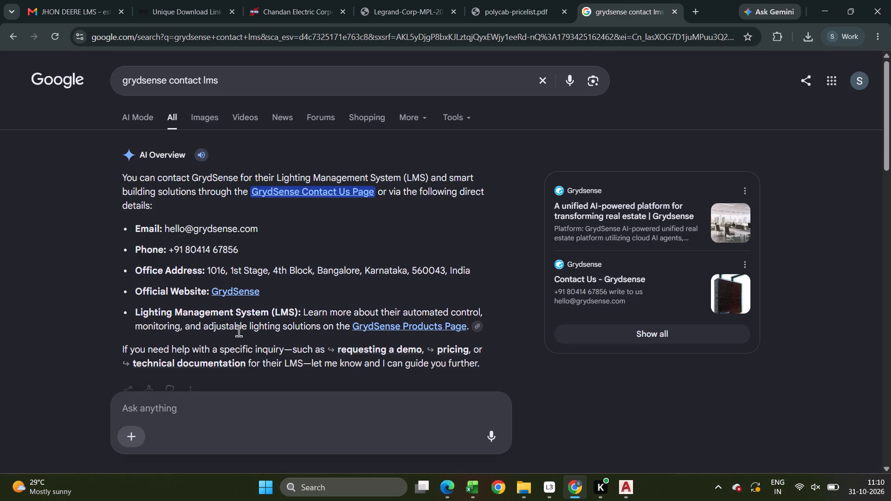
pyautogui.scroll(-6, 239, 331)
pyautogui.scroll(1, 239, 331)
pyautogui.scroll(-3, 239, 331)
pyautogui.scroll(1, 239, 331)
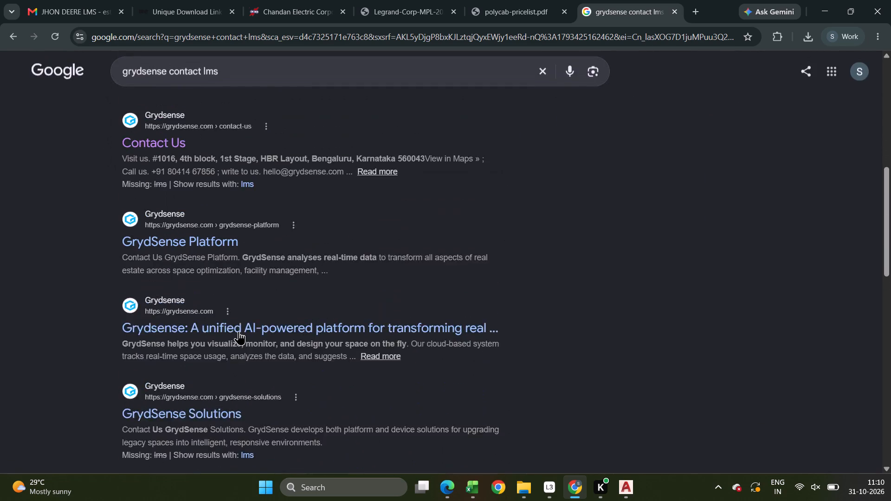